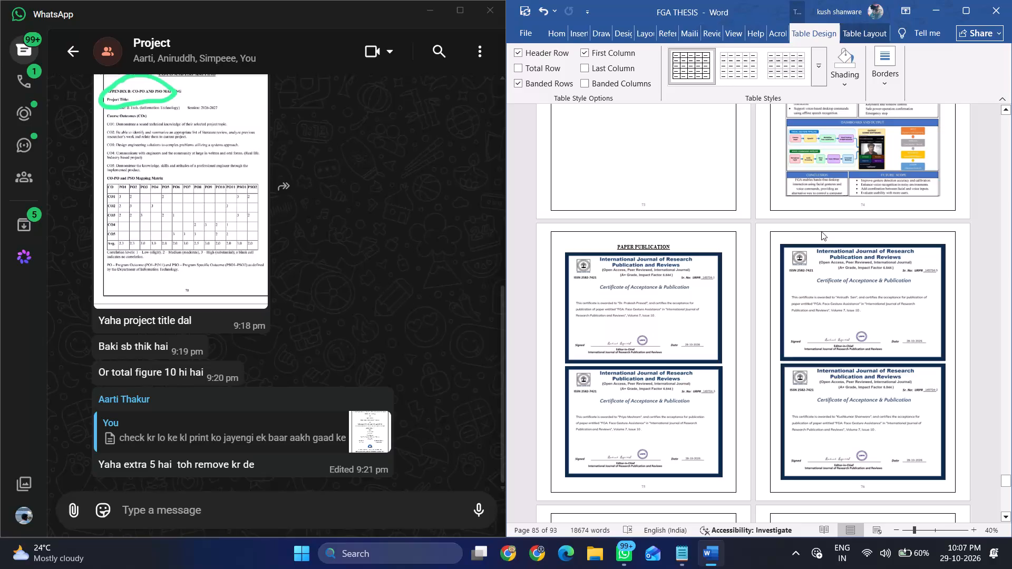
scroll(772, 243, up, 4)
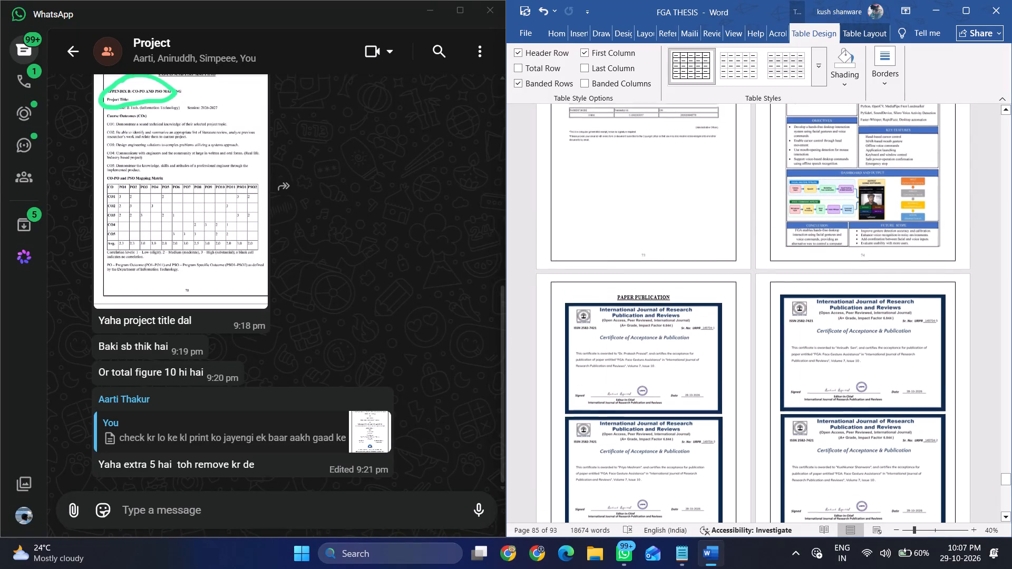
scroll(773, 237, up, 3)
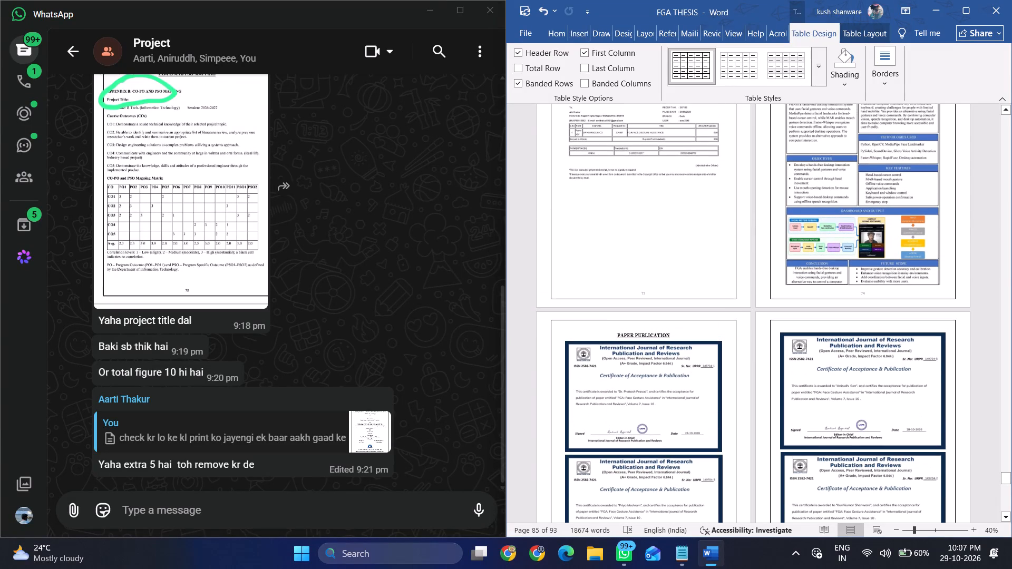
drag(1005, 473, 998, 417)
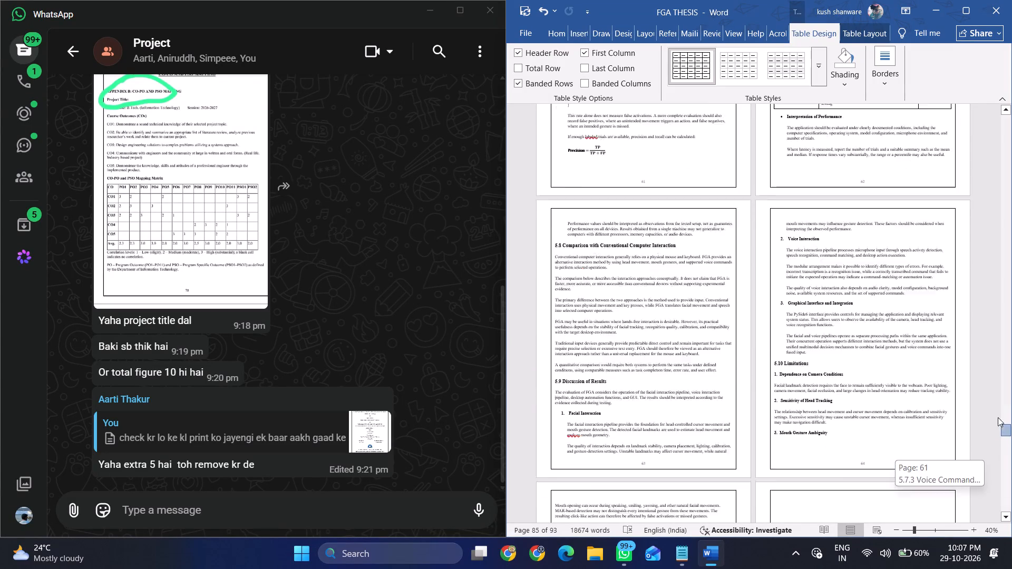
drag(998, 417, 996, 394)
click(989, 0)
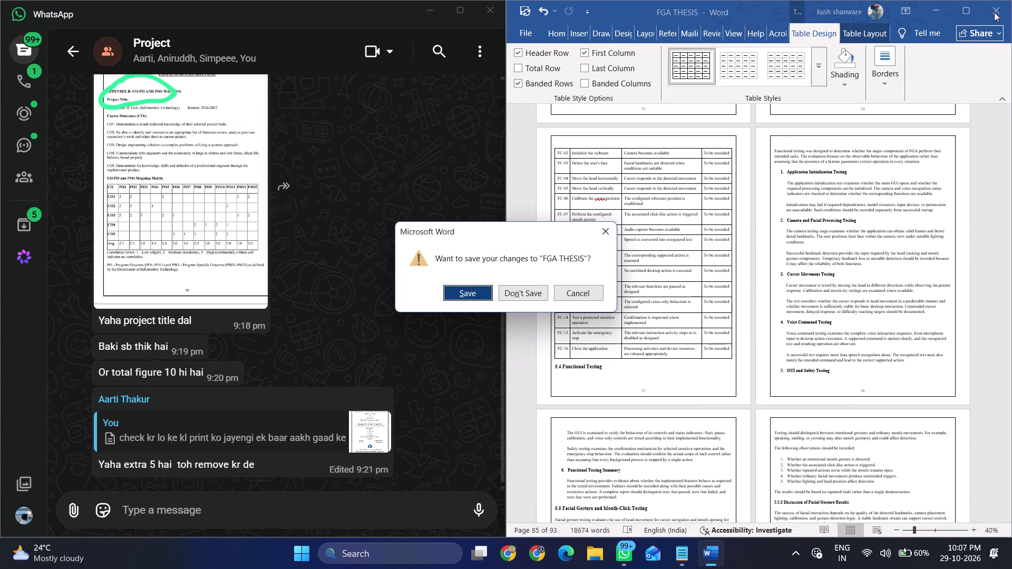
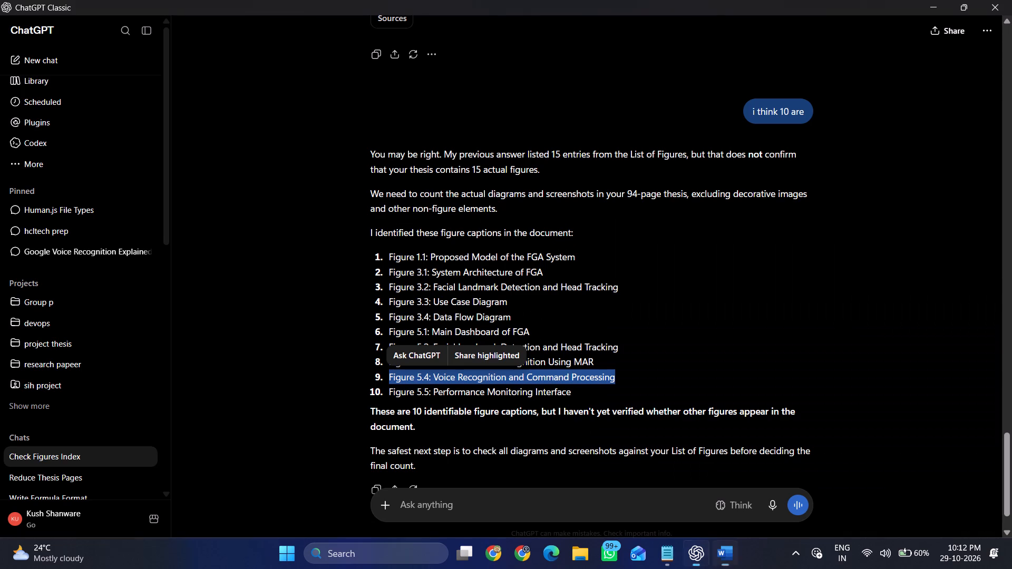
drag(390, 394, 628, 391)
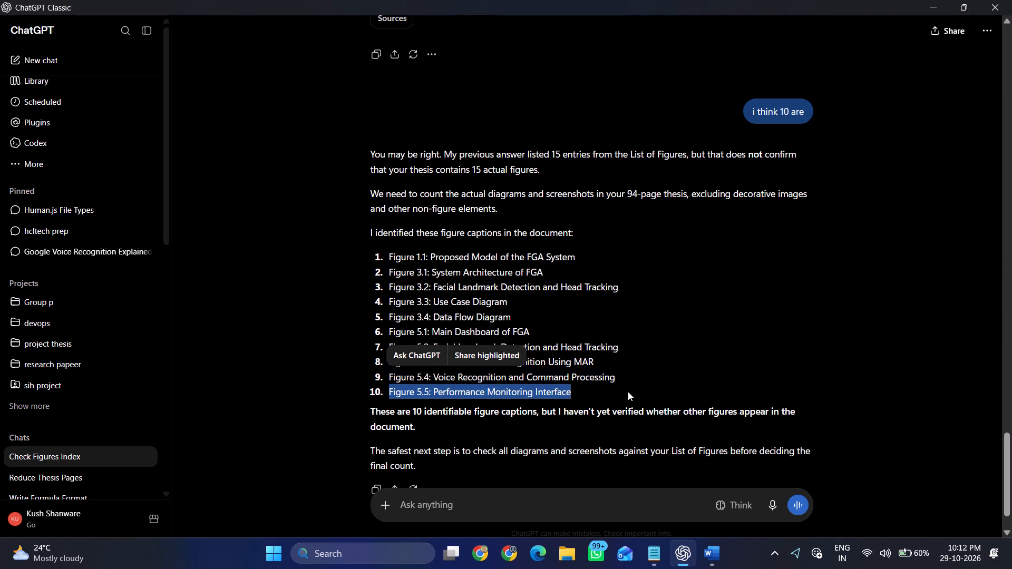
key(ctrl+c)
key(alt+Tab)
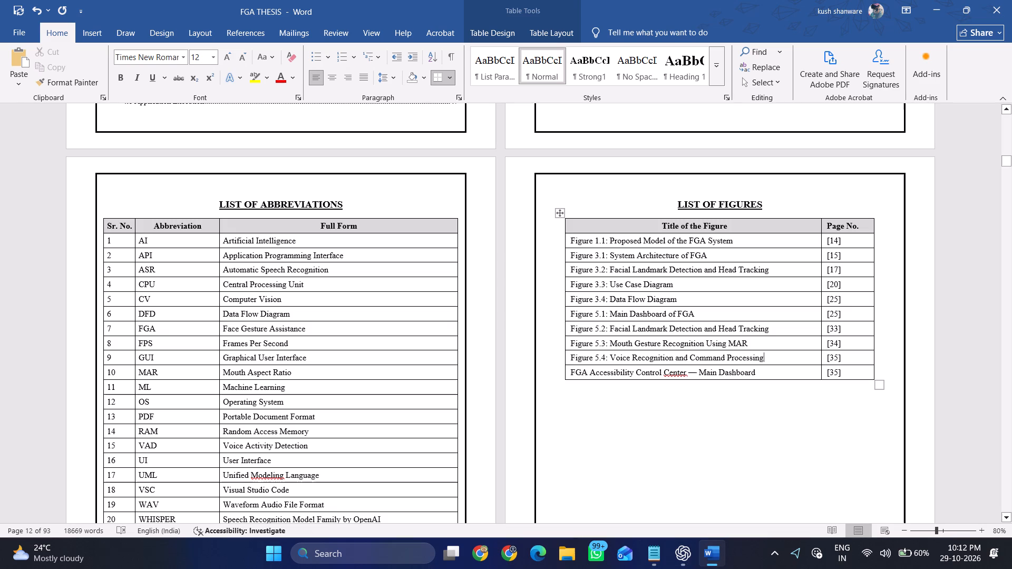
drag(571, 374, 773, 374)
key(ctrl+v)
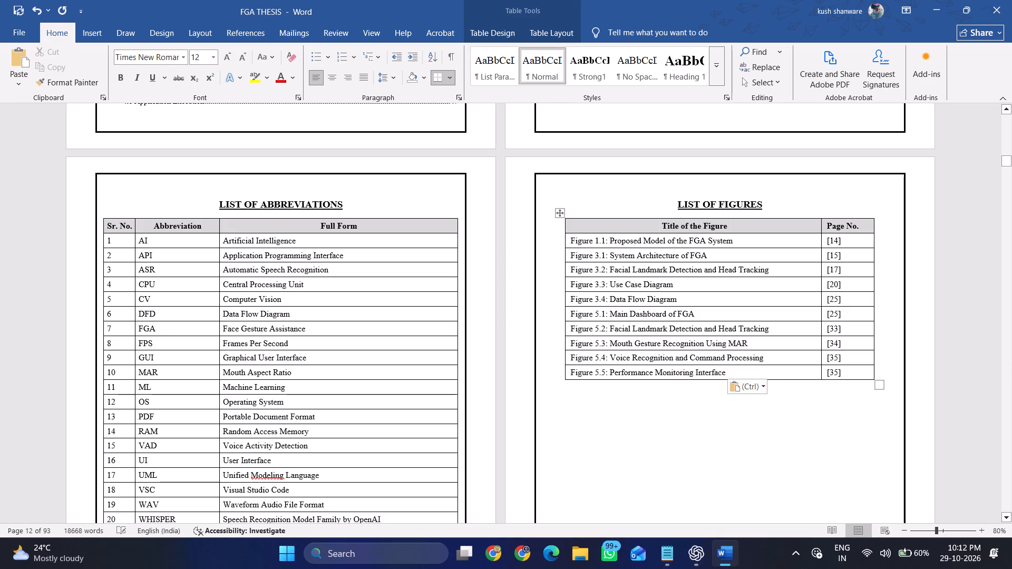
key(alt+Tab)
scroll(622, 378, down, 3)
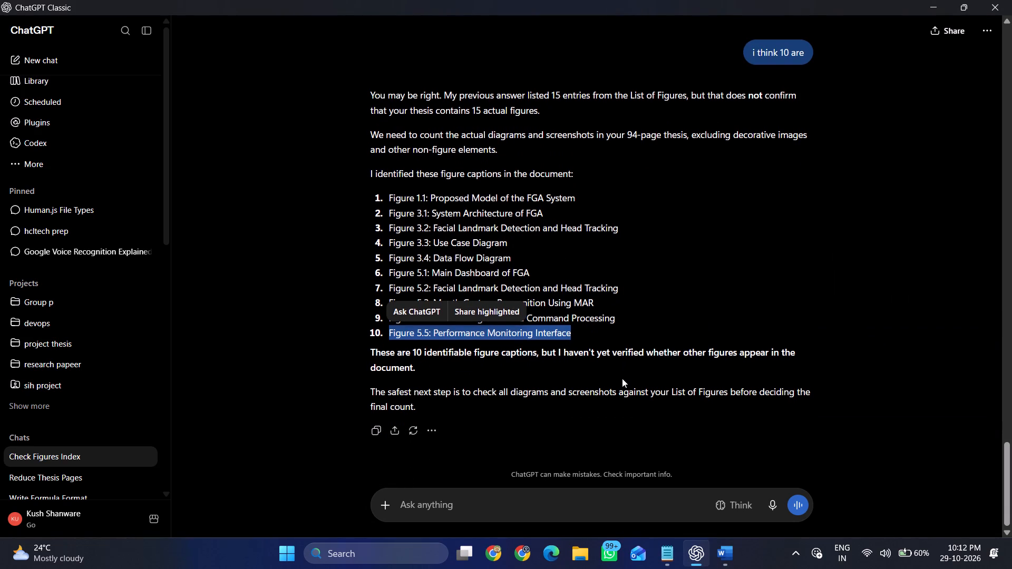
key(alt+Tab)
scroll(618, 366, down, 1)
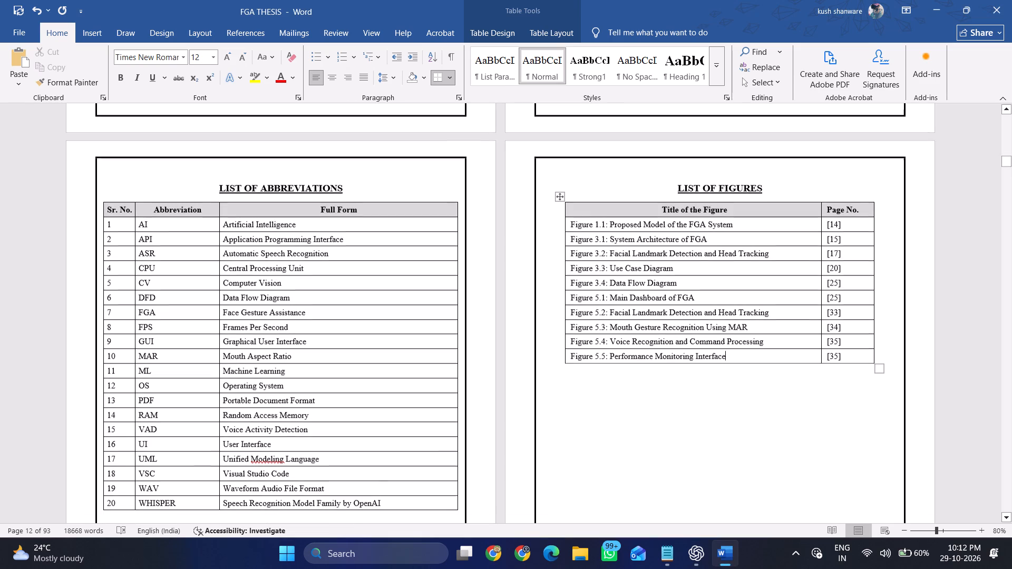
scroll(618, 366, down, 1)
click(627, 378)
scroll(627, 378, down, 4)
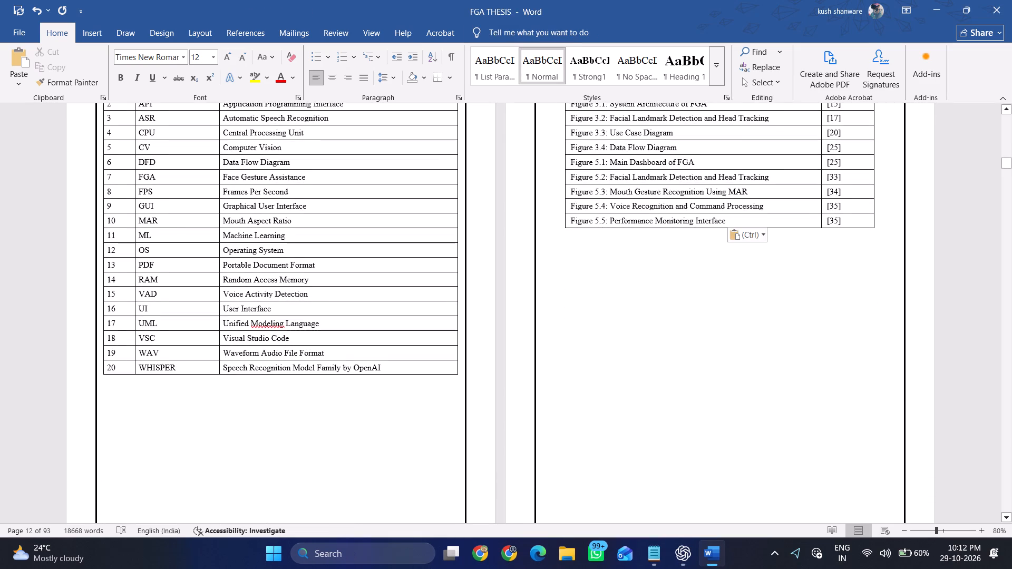
scroll(627, 378, up, 2)
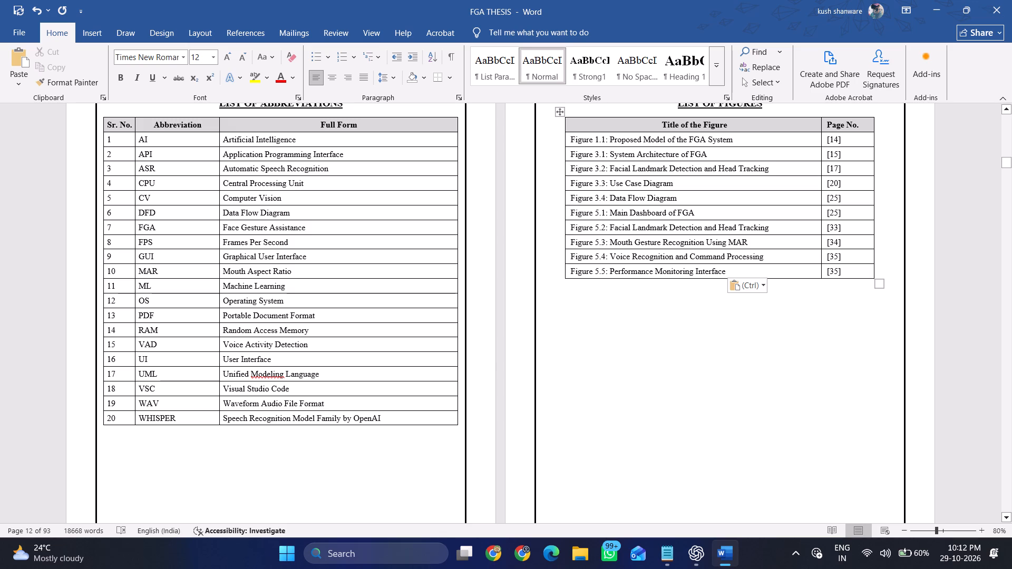
scroll(620, 338, down, 12)
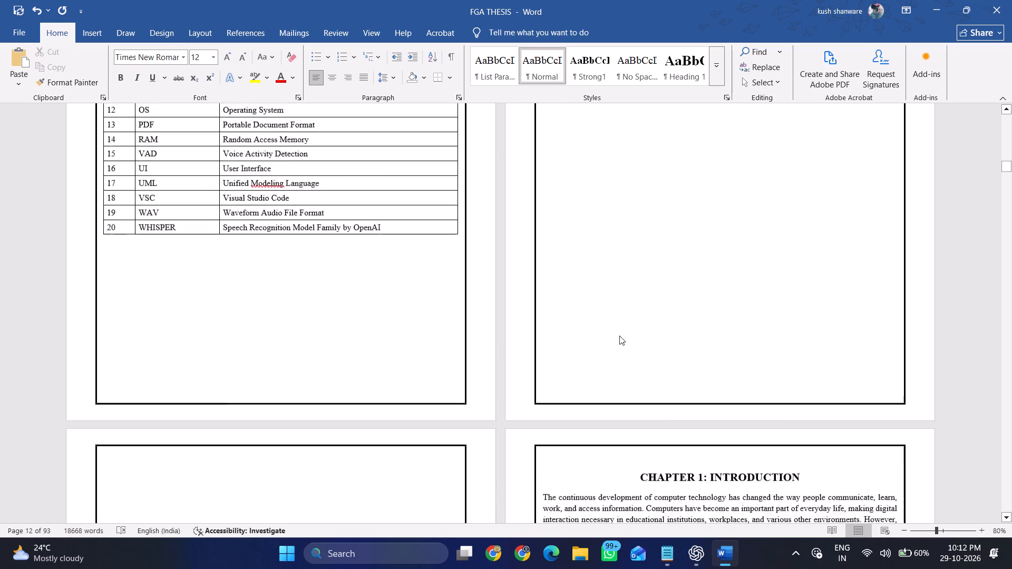
middle_click(619, 336)
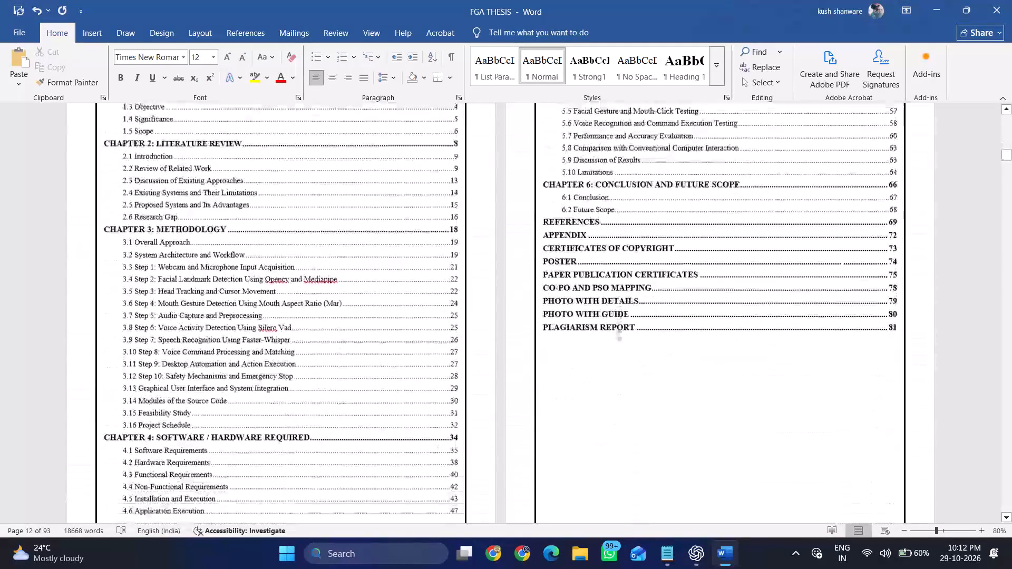
click(643, 411)
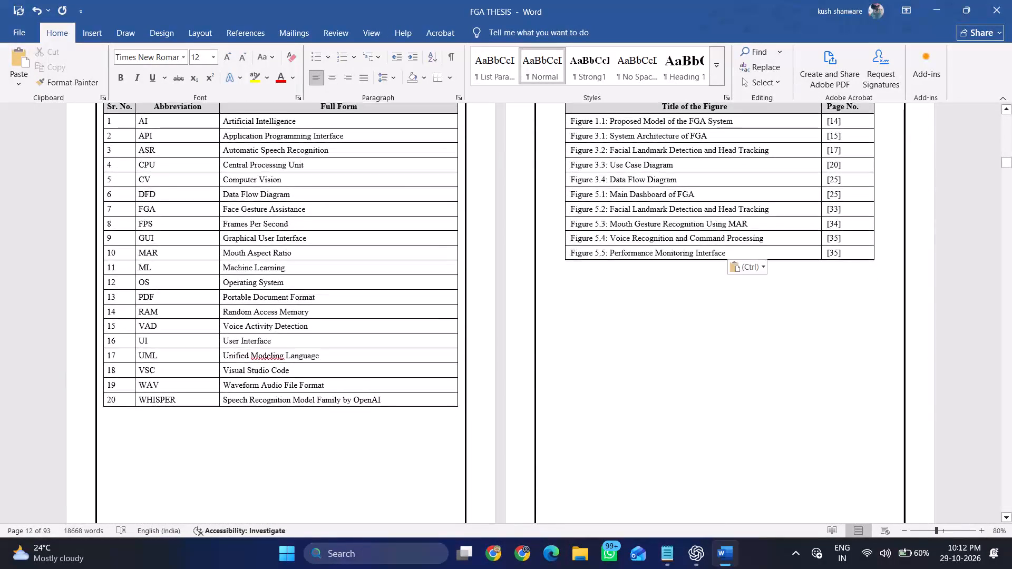
scroll(643, 403, up, 1)
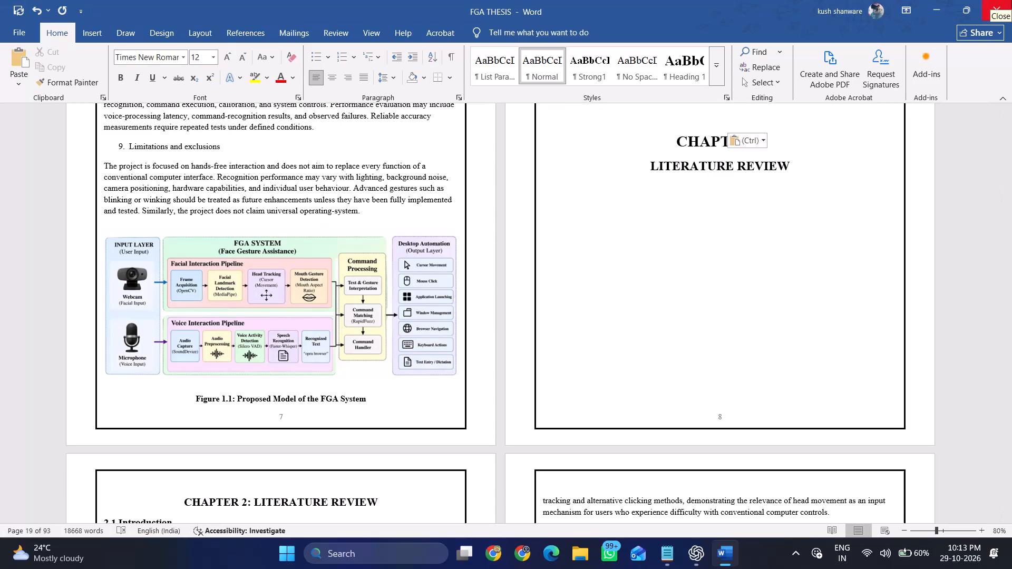
scroll(1011, 31, down, 5)
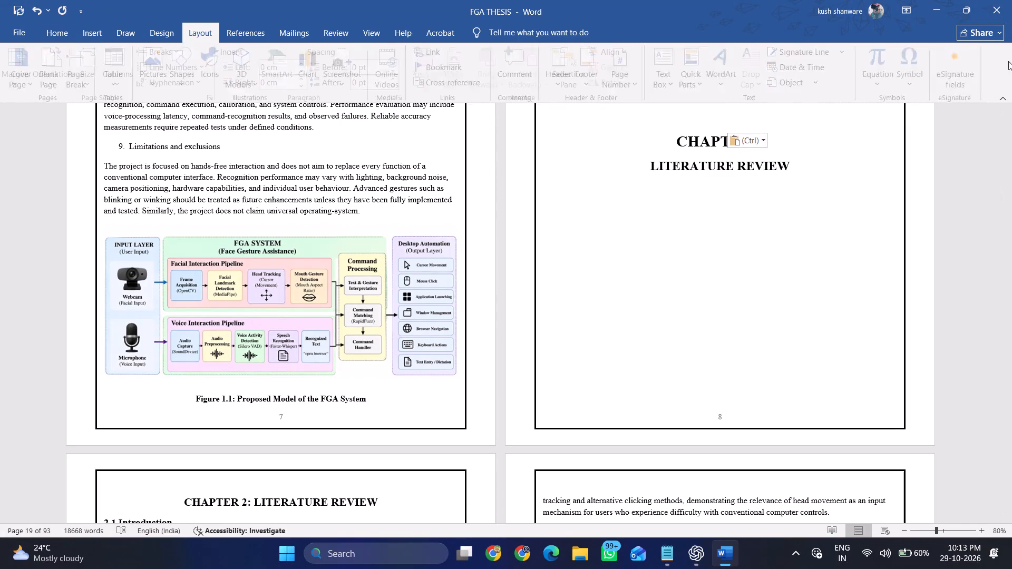
scroll(1011, 257, down, 4)
scroll(986, 302, down, 15)
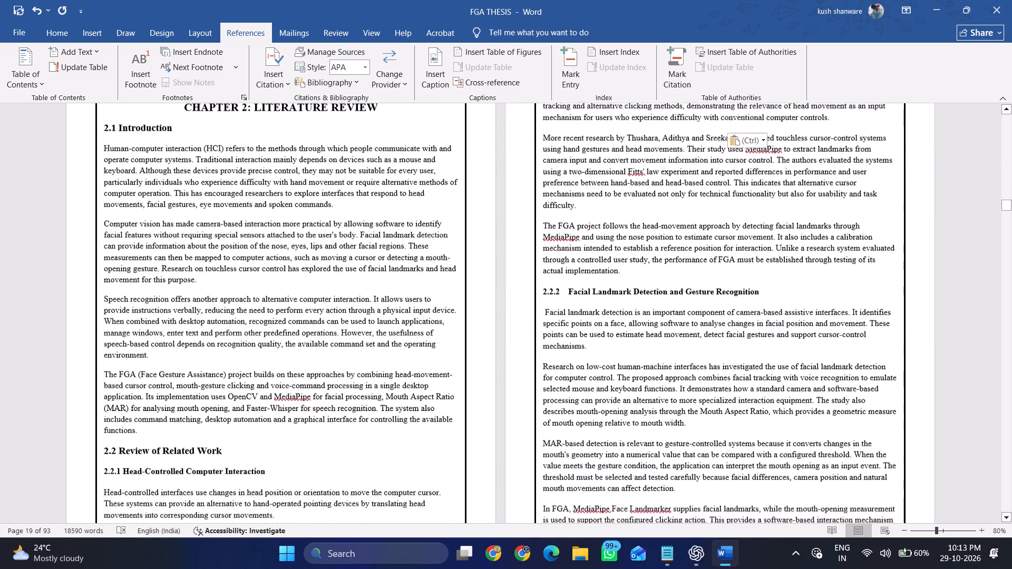
scroll(971, 301, down, 20)
scroll(971, 301, down, 15)
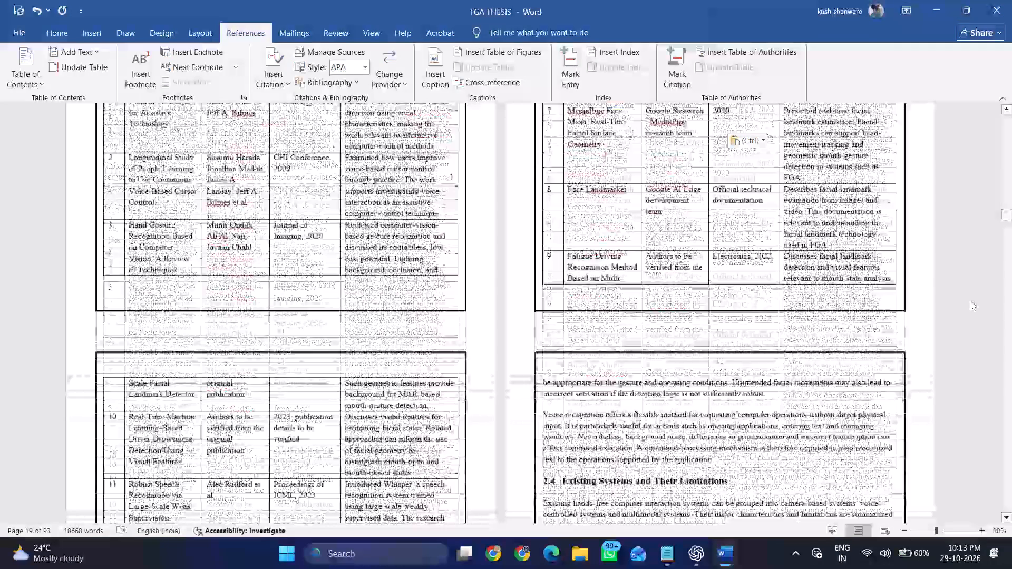
scroll(971, 301, down, 12)
scroll(968, 292, down, 11)
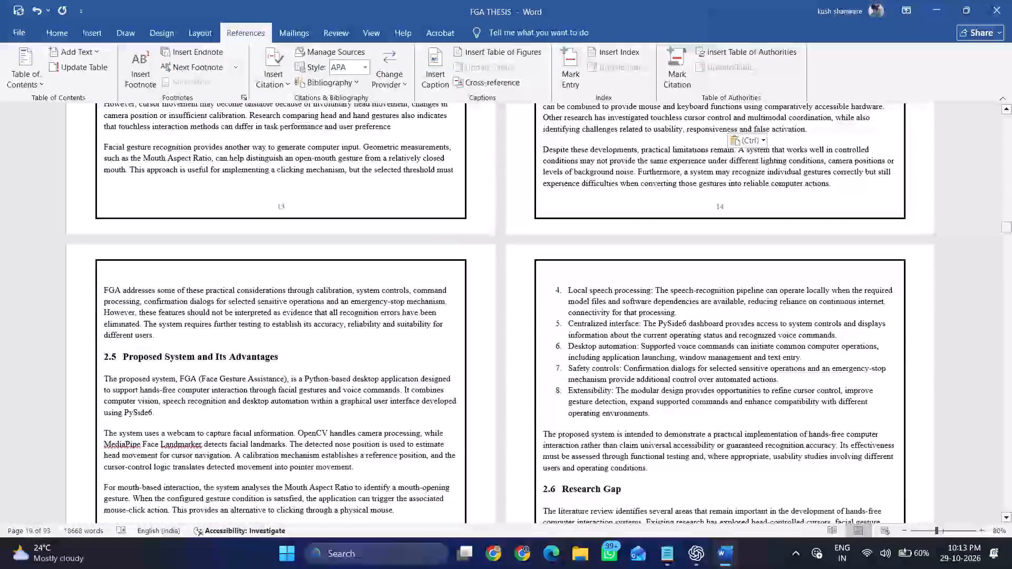
scroll(968, 292, down, 20)
scroll(968, 292, down, 5)
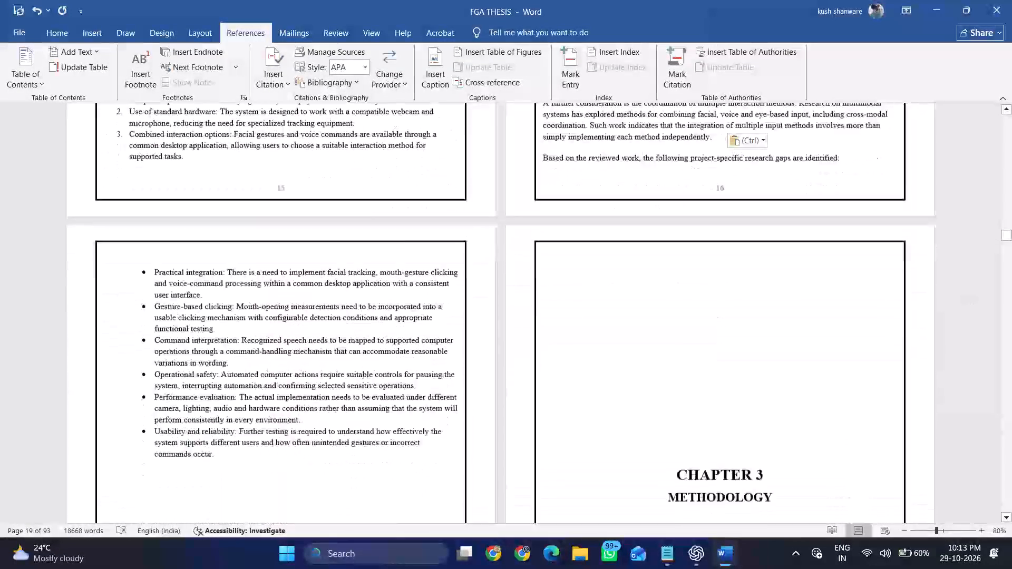
scroll(968, 290, down, 20)
scroll(967, 288, down, 5)
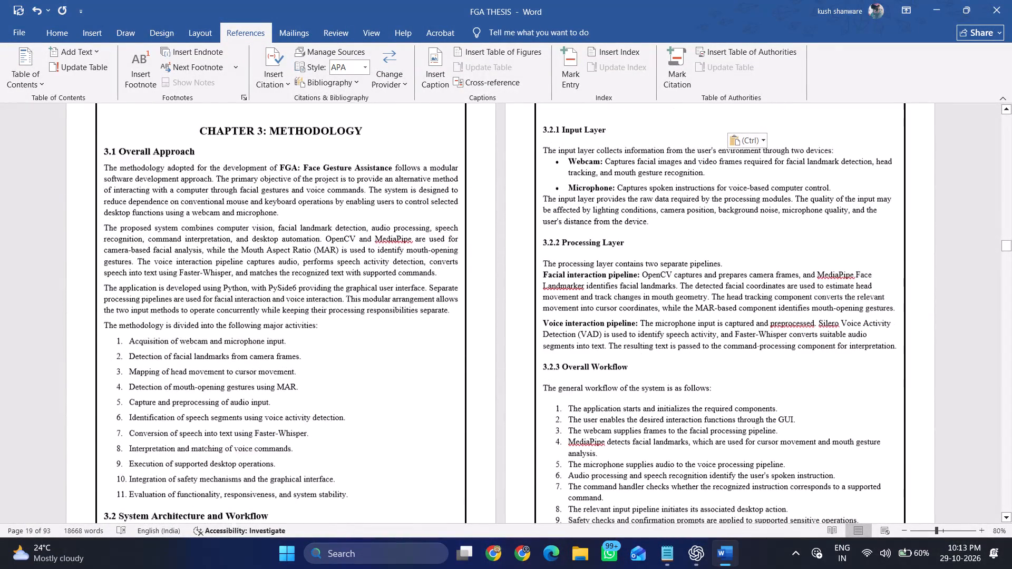
scroll(967, 288, down, 17)
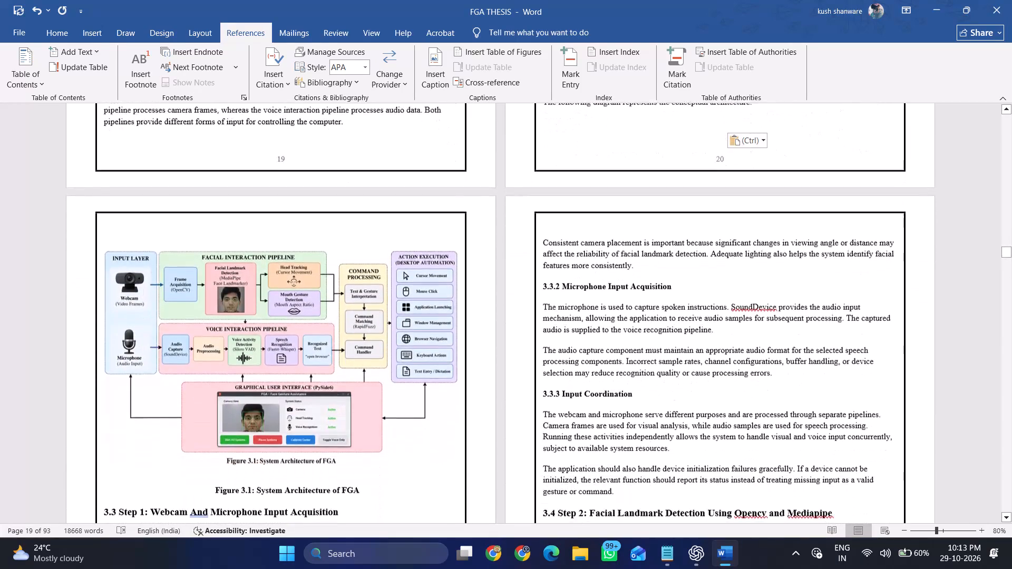
scroll(958, 279, down, 1)
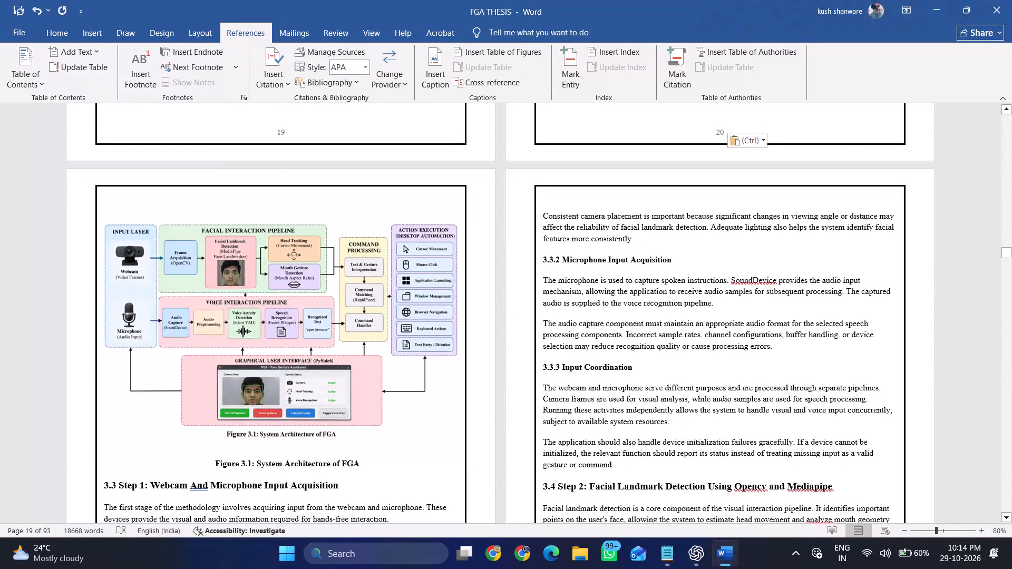
Crop the bottom edge of the Figure 3.2 picture in Chapter 3 to remove the duplicate caption embedded in the image.
scroll(958, 278, down, 9)
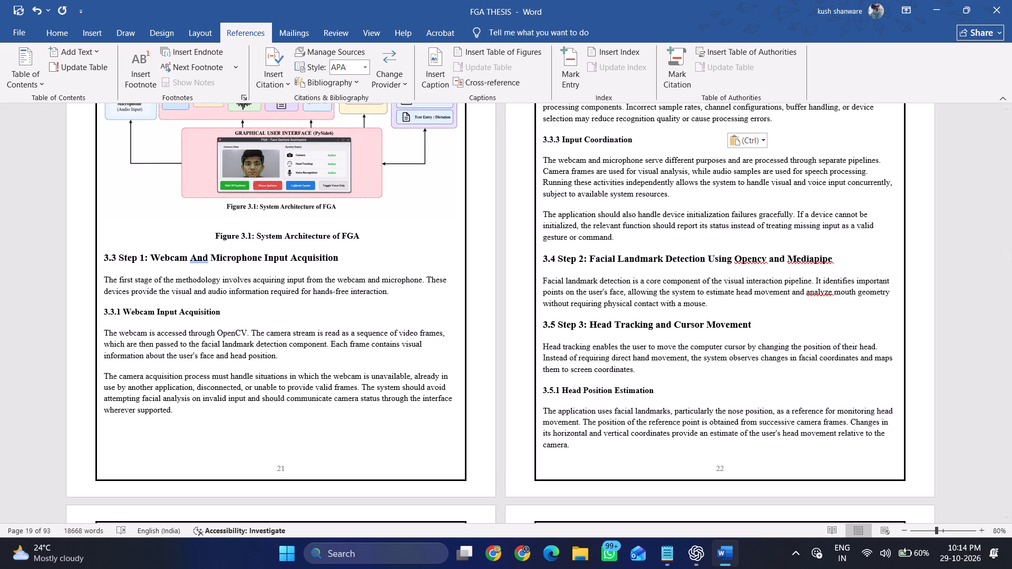
scroll(800, 293, down, 6)
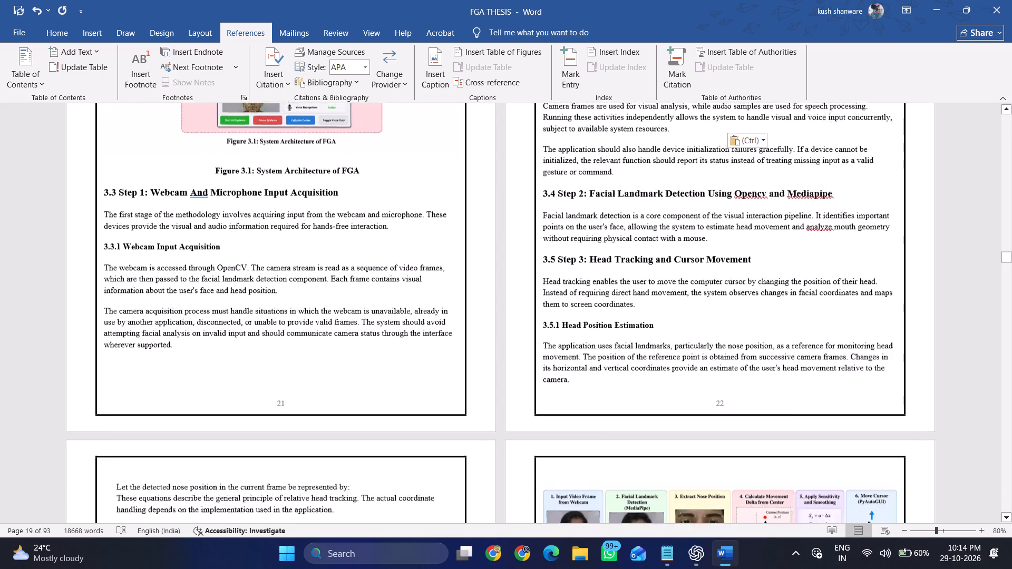
scroll(789, 323, down, 5)
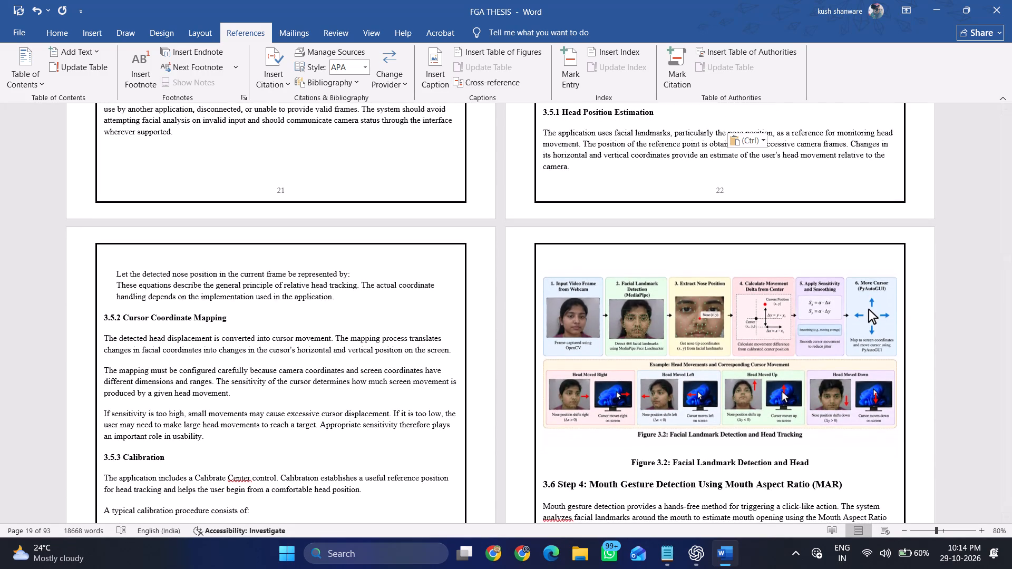
scroll(789, 326, down, 3)
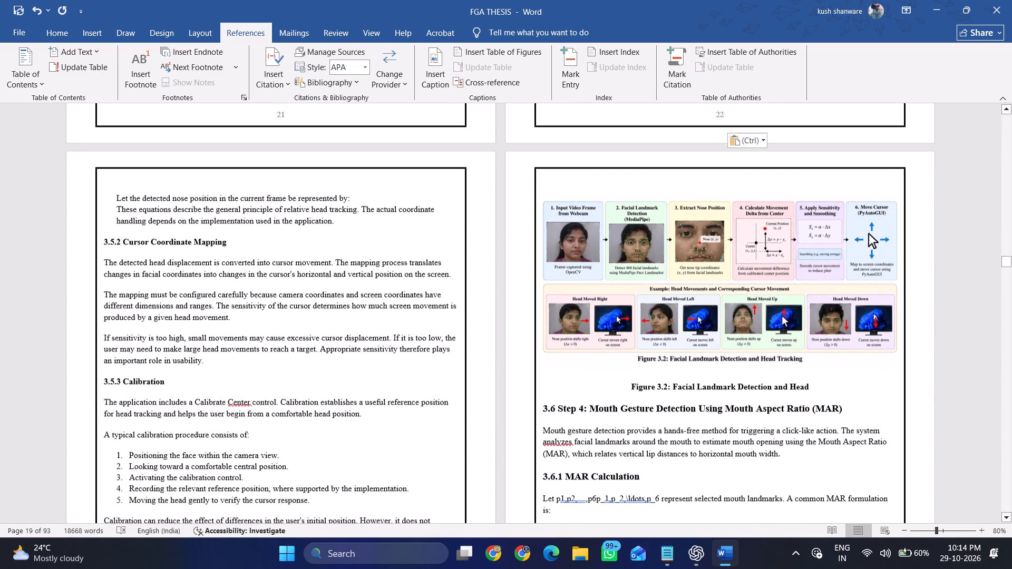
click(789, 326)
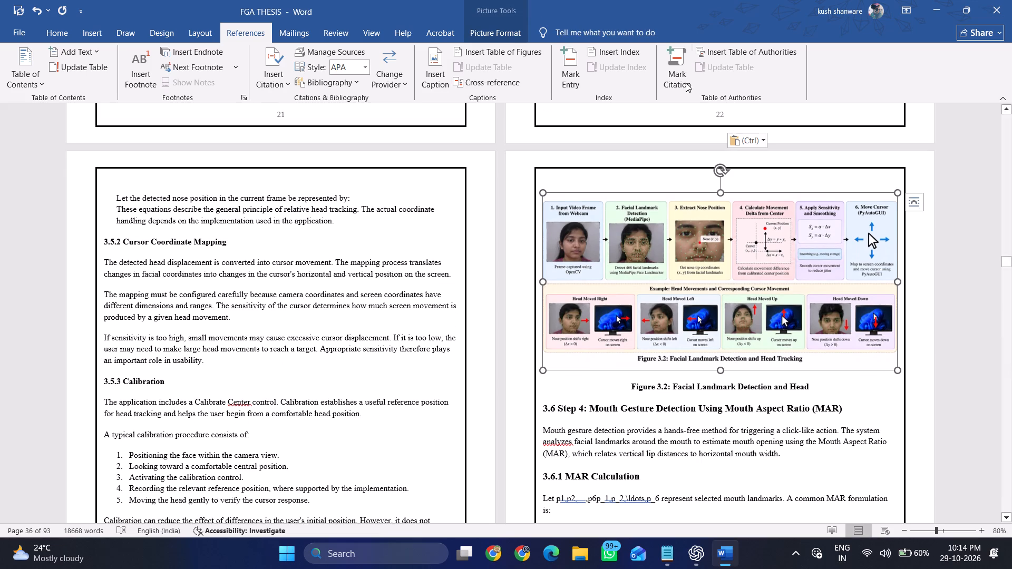
click(490, 37)
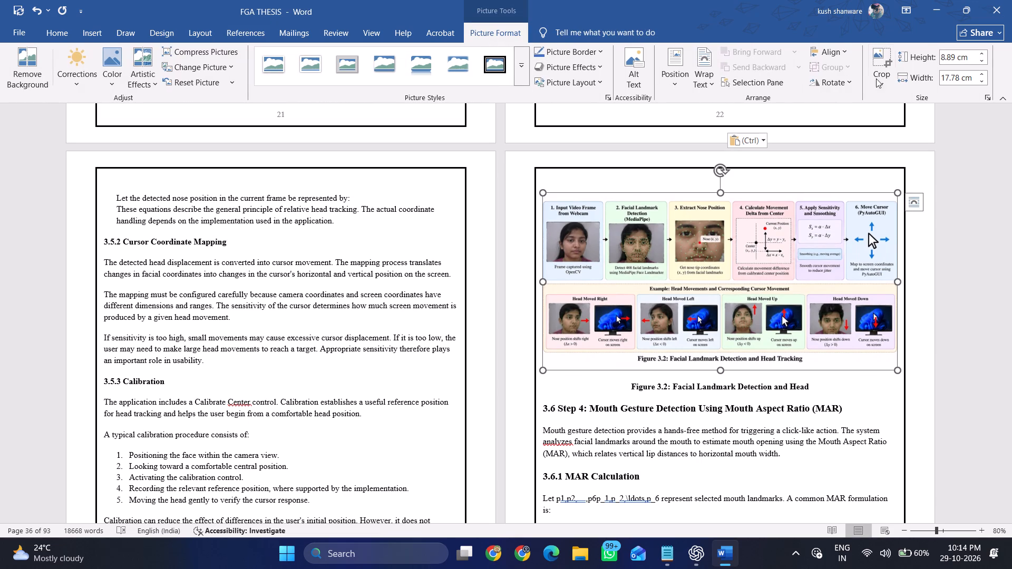
click(885, 67)
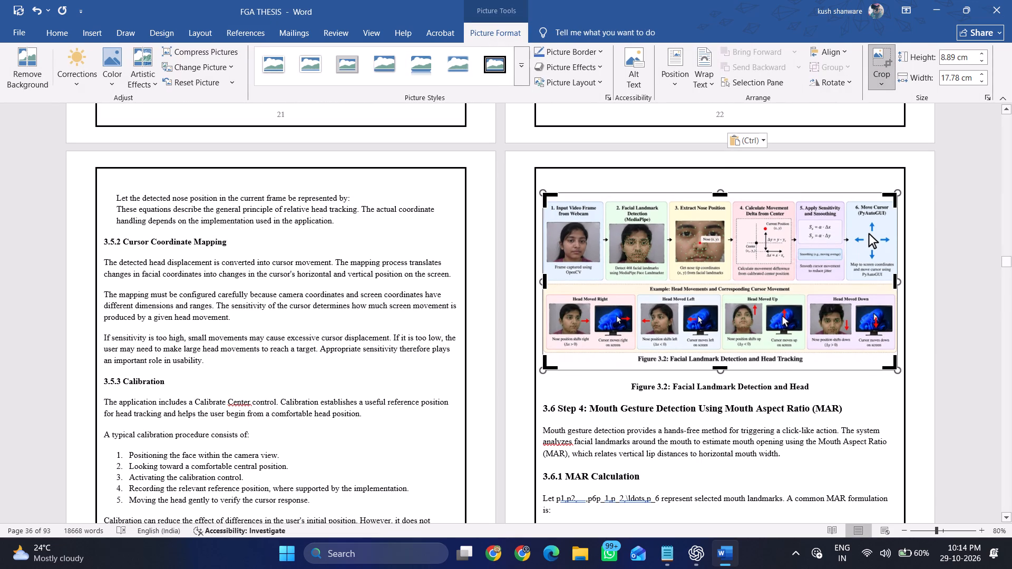
drag(724, 367, 726, 355)
click(929, 358)
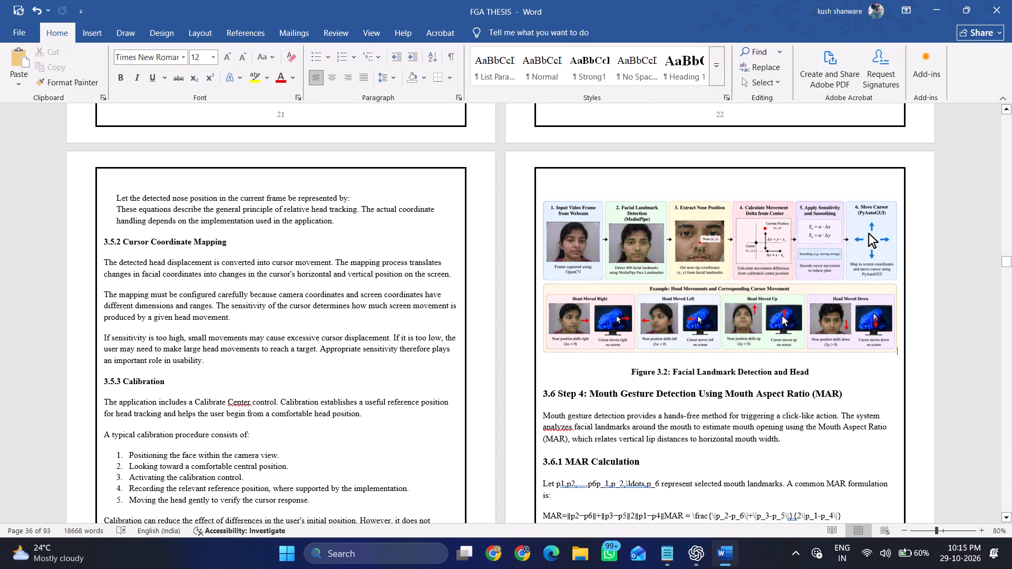
Read through the rest of Chapter 3 after Figure 3.2, examining the captions and page numbers of Figures 3.3 and 3.4.
scroll(784, 367, down, 5)
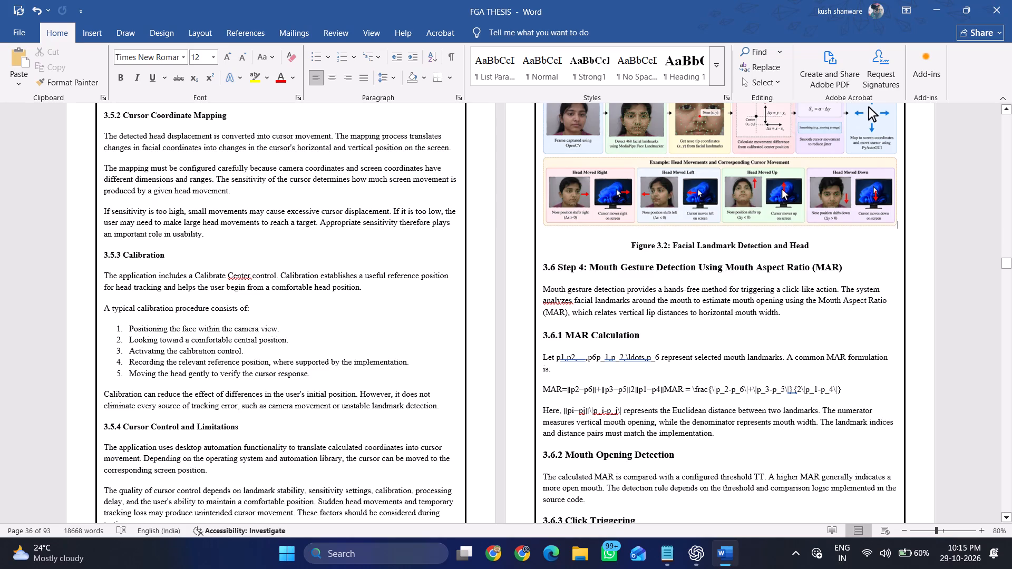
scroll(781, 406, down, 4)
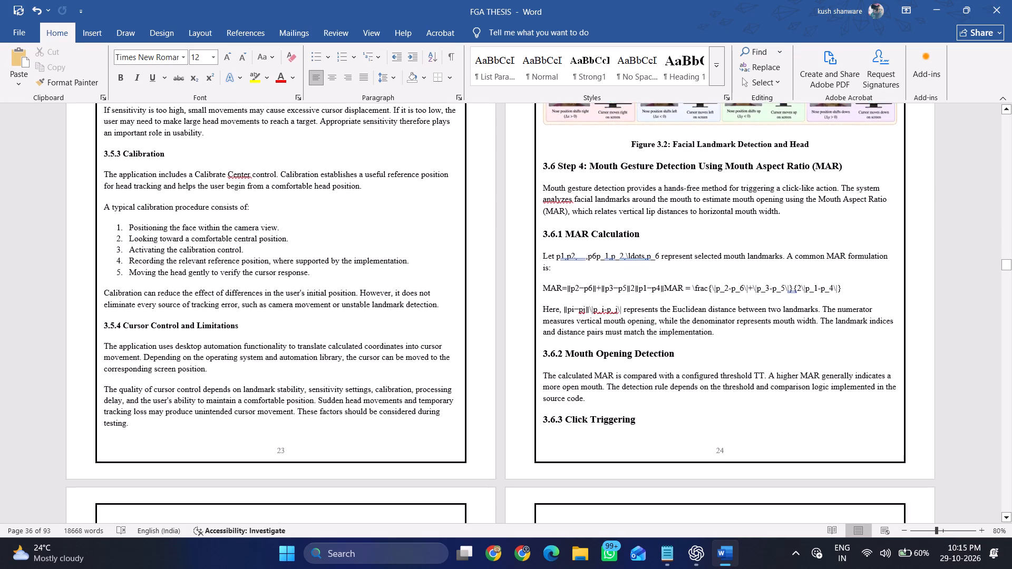
scroll(781, 406, up, 4)
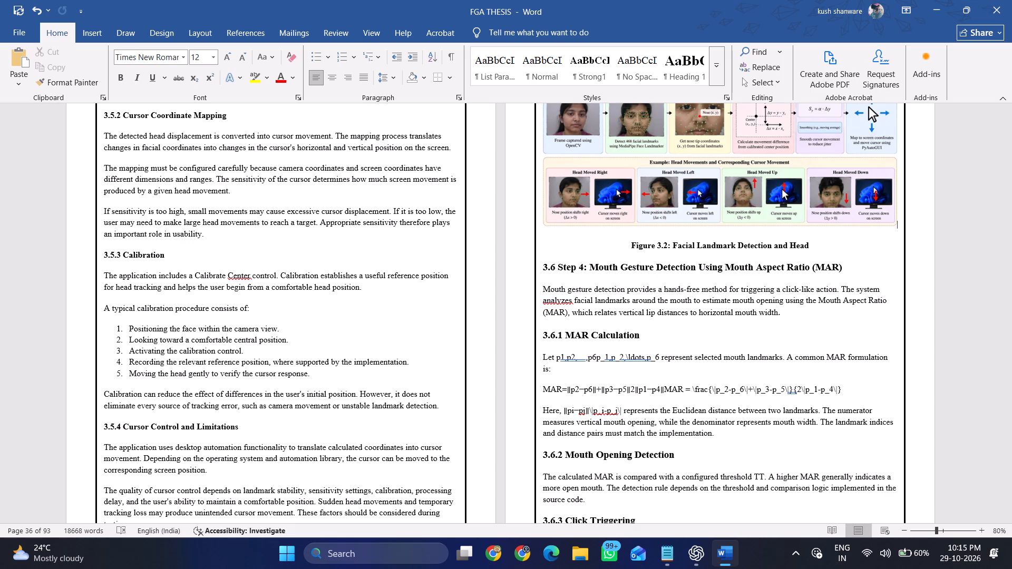
scroll(786, 389, down, 9)
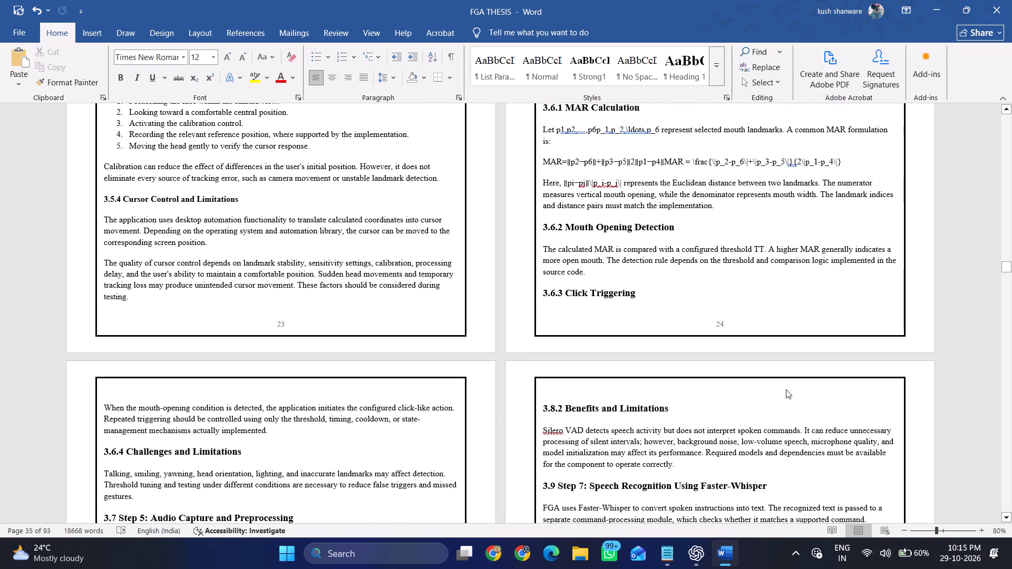
scroll(786, 389, down, 10)
scroll(786, 389, down, 11)
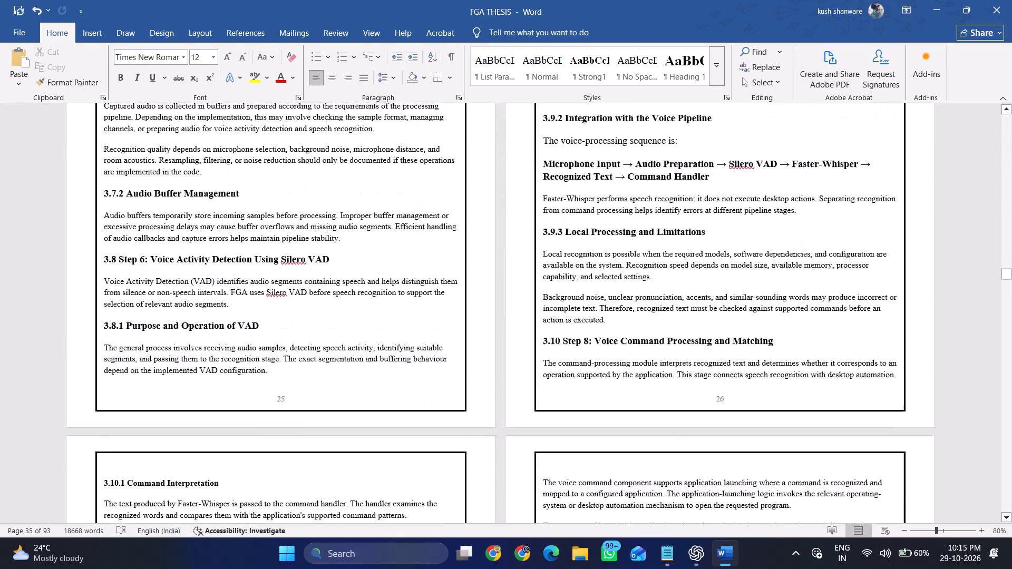
scroll(786, 389, down, 16)
scroll(786, 389, down, 10)
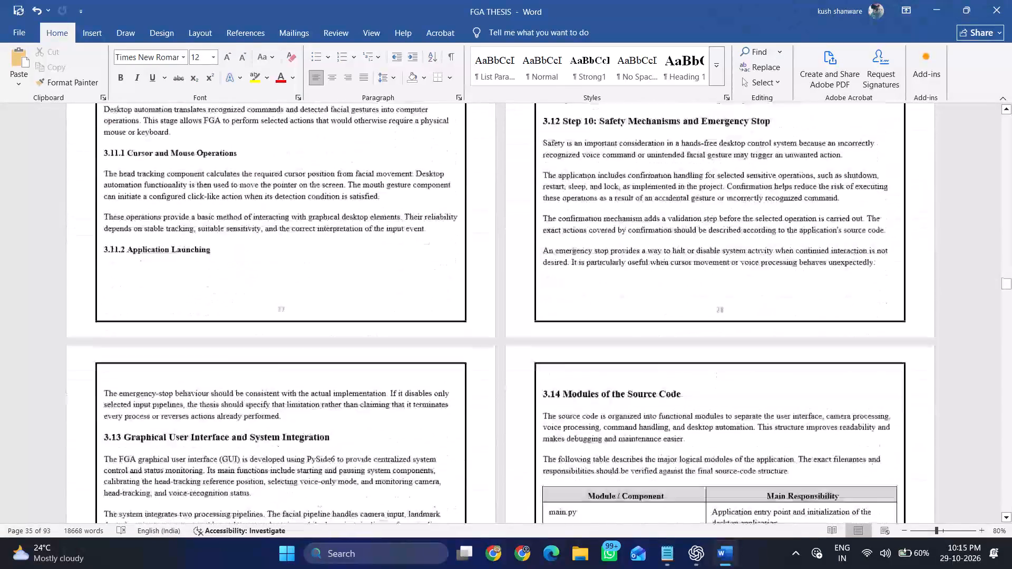
scroll(786, 389, down, 14)
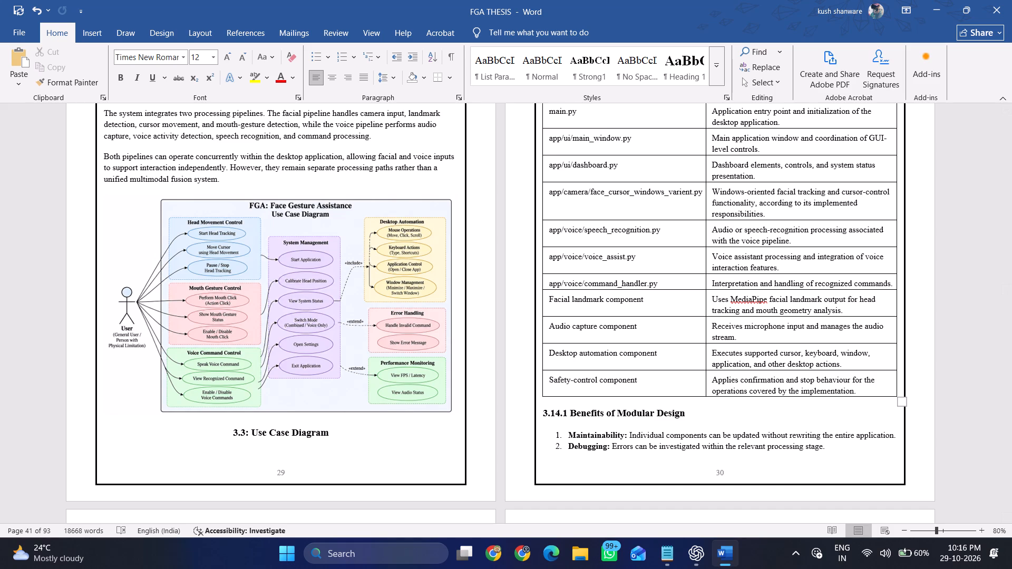
scroll(786, 389, down, 13)
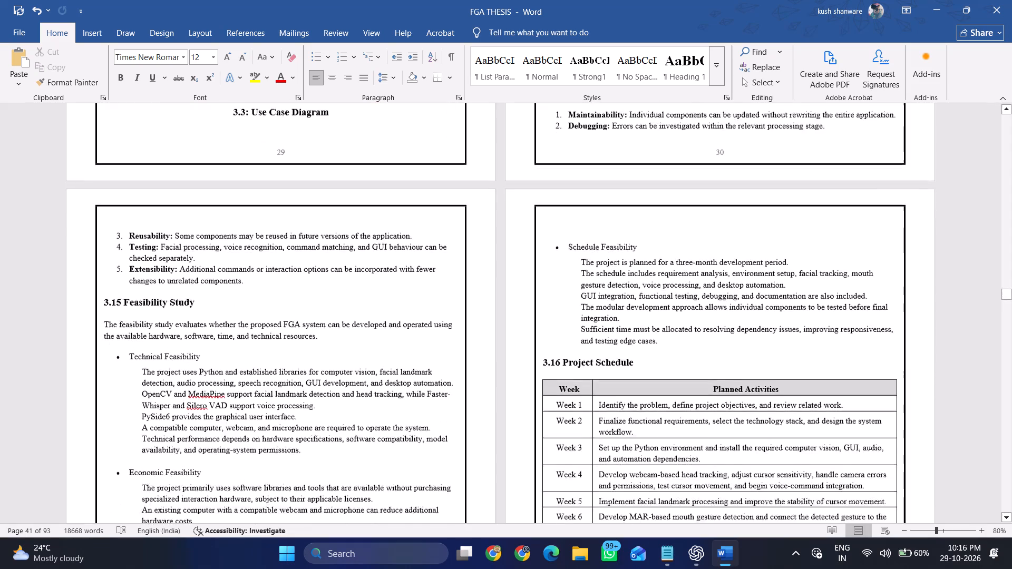
scroll(773, 375, down, 19)
scroll(772, 371, down, 6)
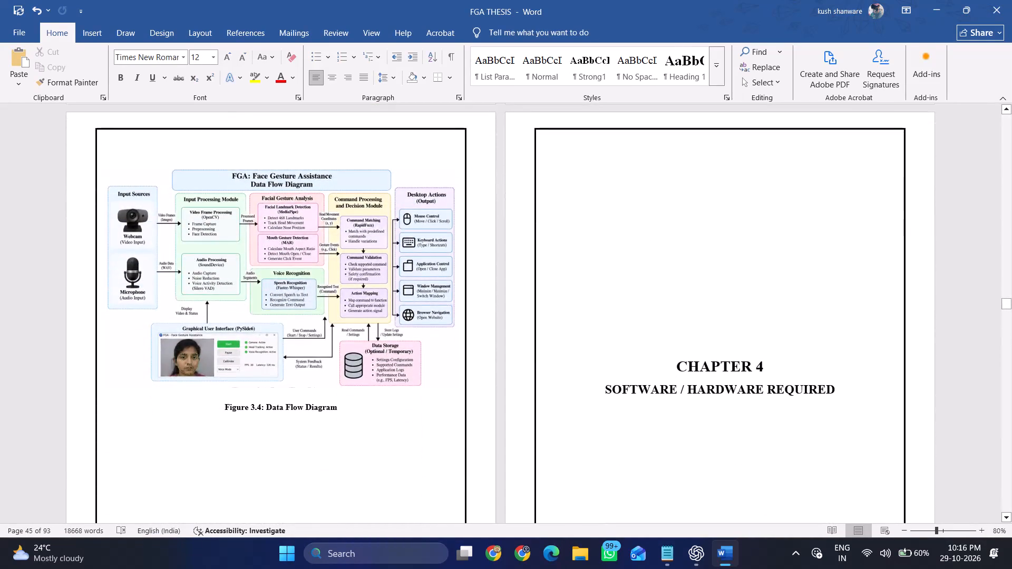
scroll(770, 368, down, 5)
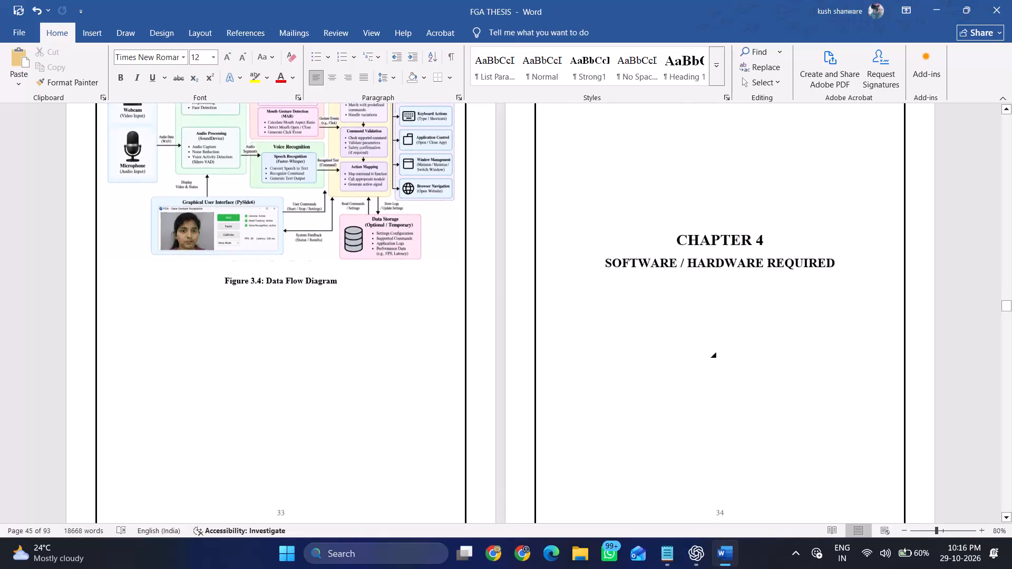
scroll(768, 365, down, 2)
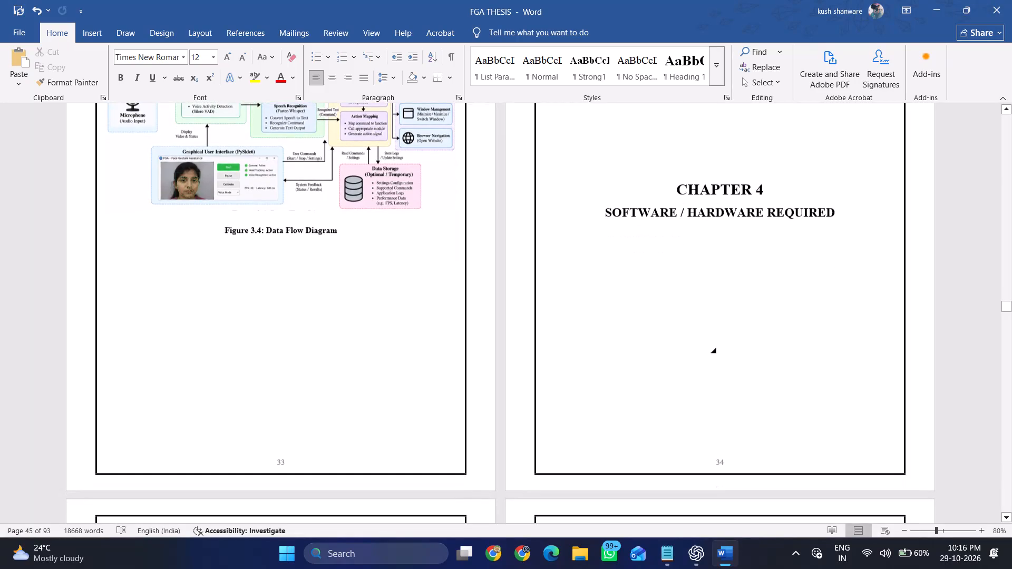
Skim all of Chapter 4 through to the Chapter 5 title page, checking for figures and captions.
scroll(760, 360, down, 6)
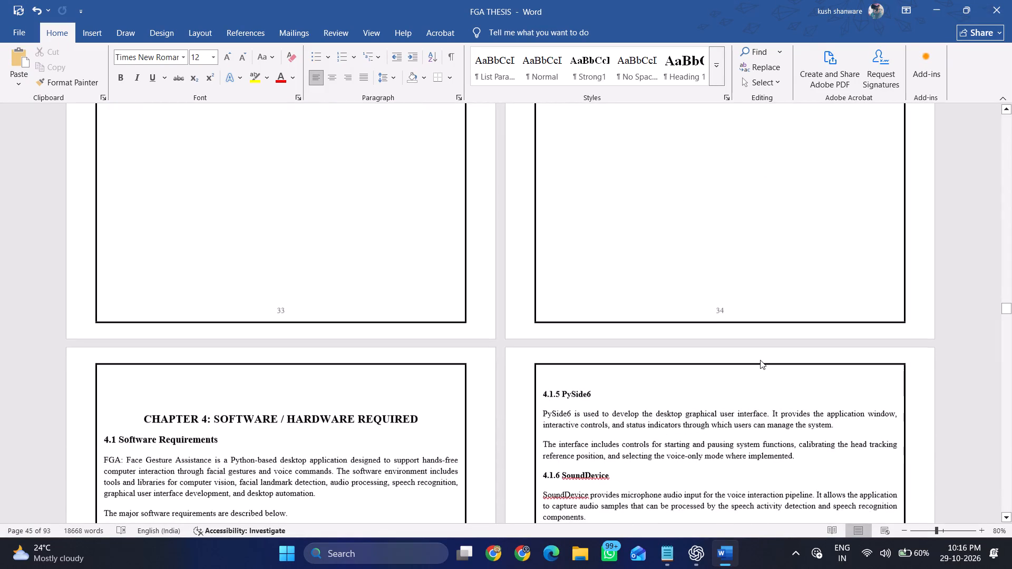
scroll(760, 360, down, 20)
scroll(765, 361, down, 13)
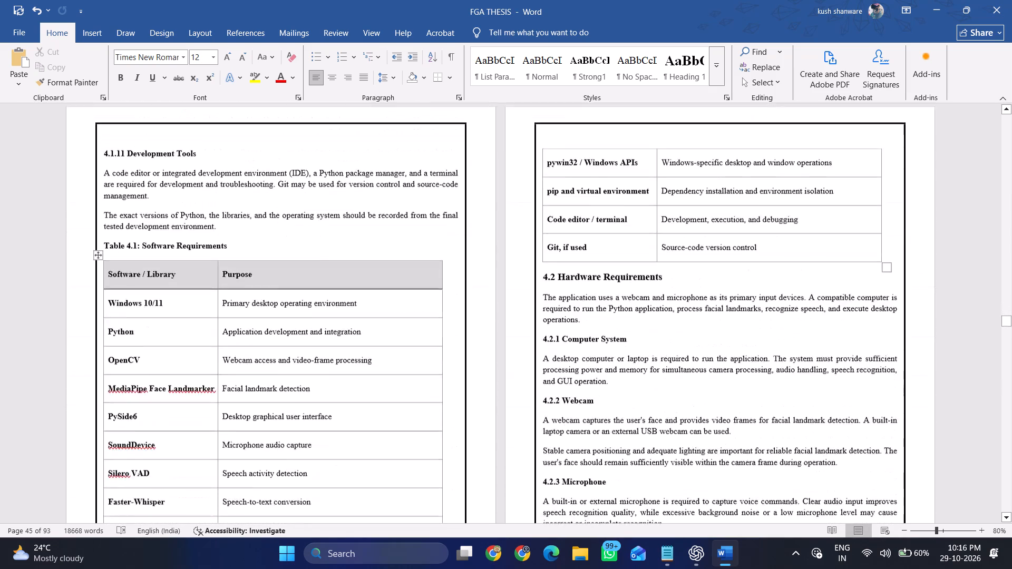
scroll(770, 362, down, 20)
scroll(775, 371, down, 15)
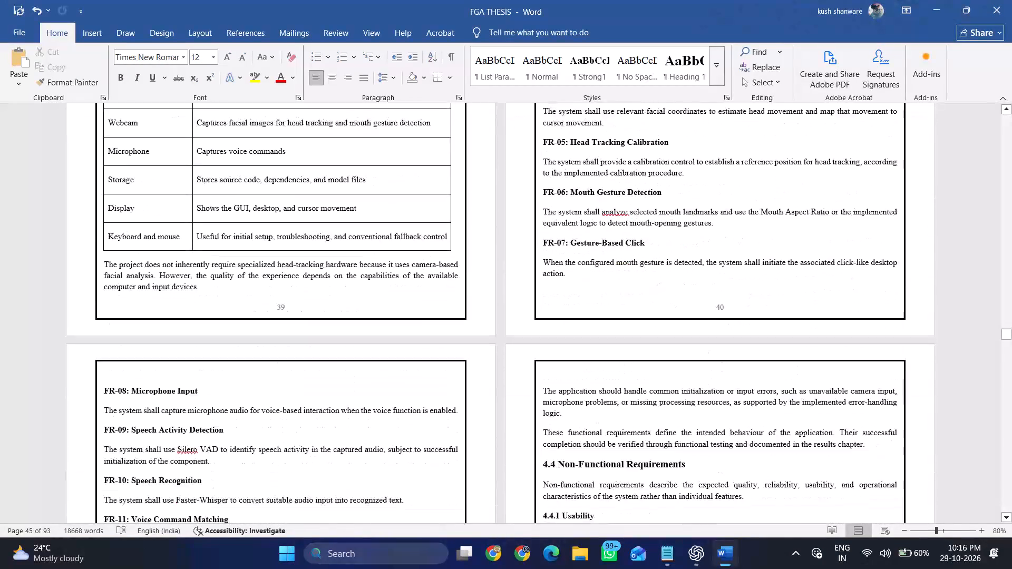
scroll(763, 377, down, 14)
scroll(798, 348, down, 14)
scroll(784, 345, down, 7)
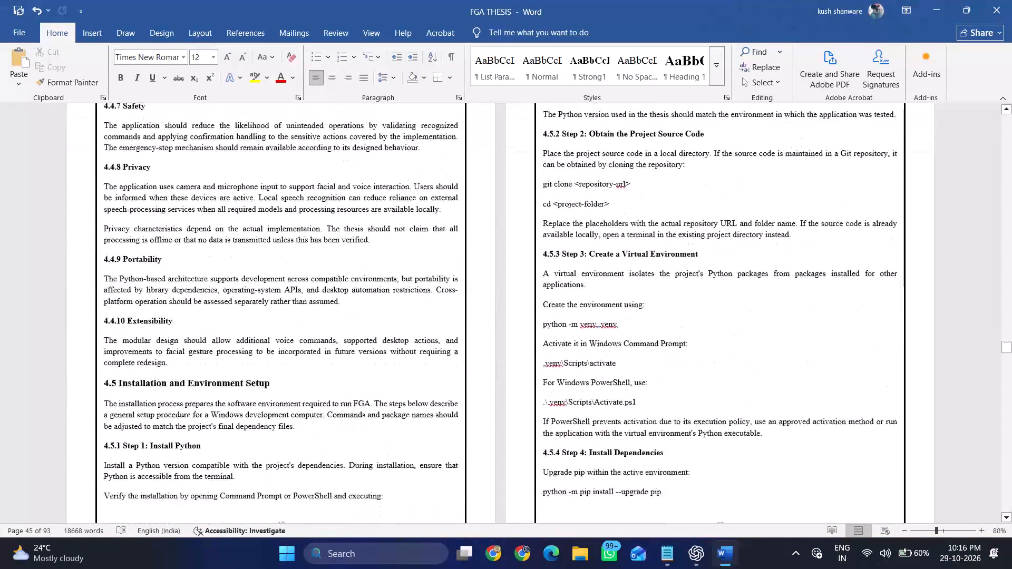
scroll(755, 340, down, 14)
scroll(705, 368, down, 19)
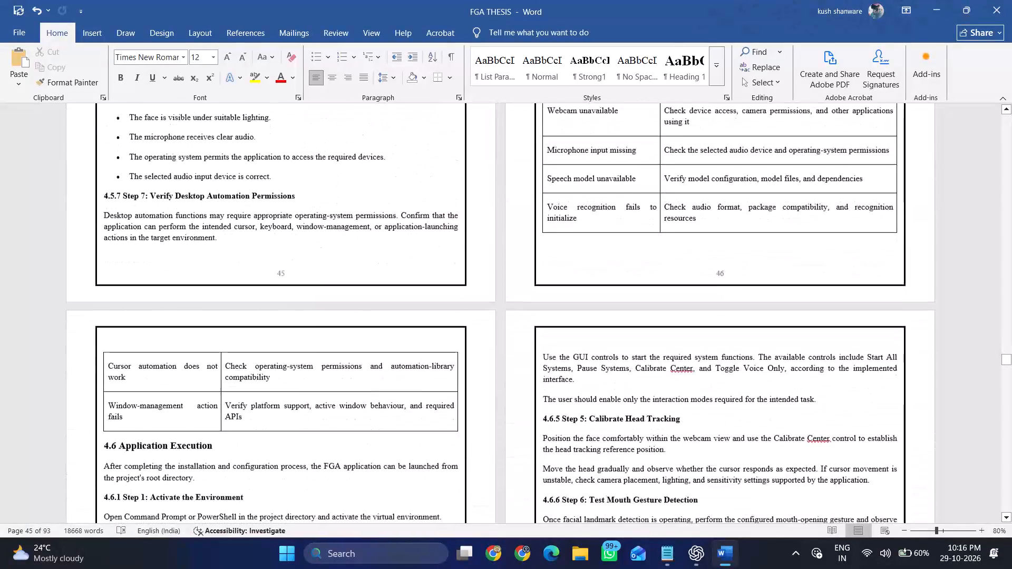
scroll(697, 359, down, 18)
scroll(651, 357, down, 11)
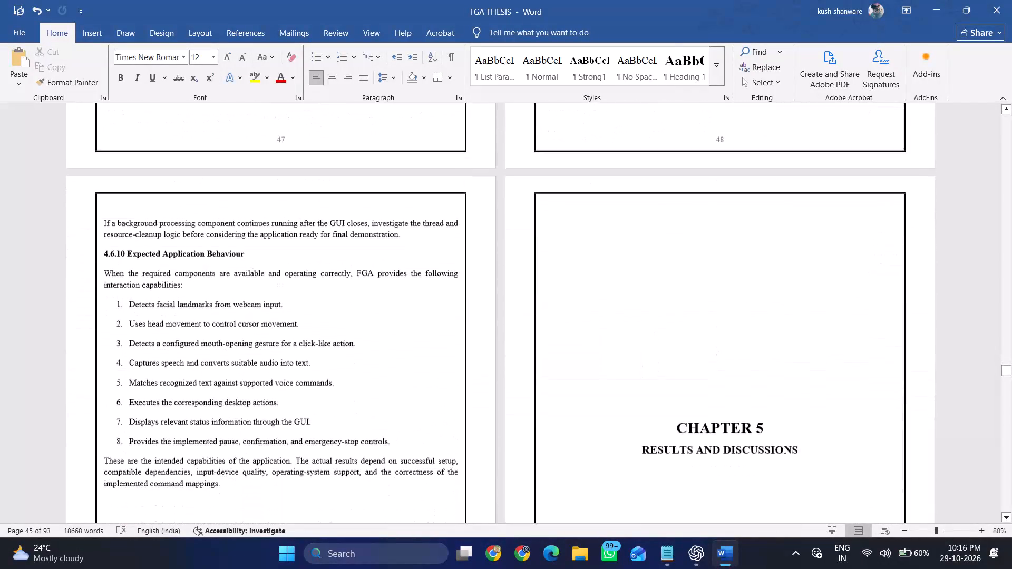
Examine the placement, captions and page numbers of Figures 5.1 and 5.2 at the start of Chapter 5.
scroll(605, 357, down, 11)
scroll(568, 308, down, 13)
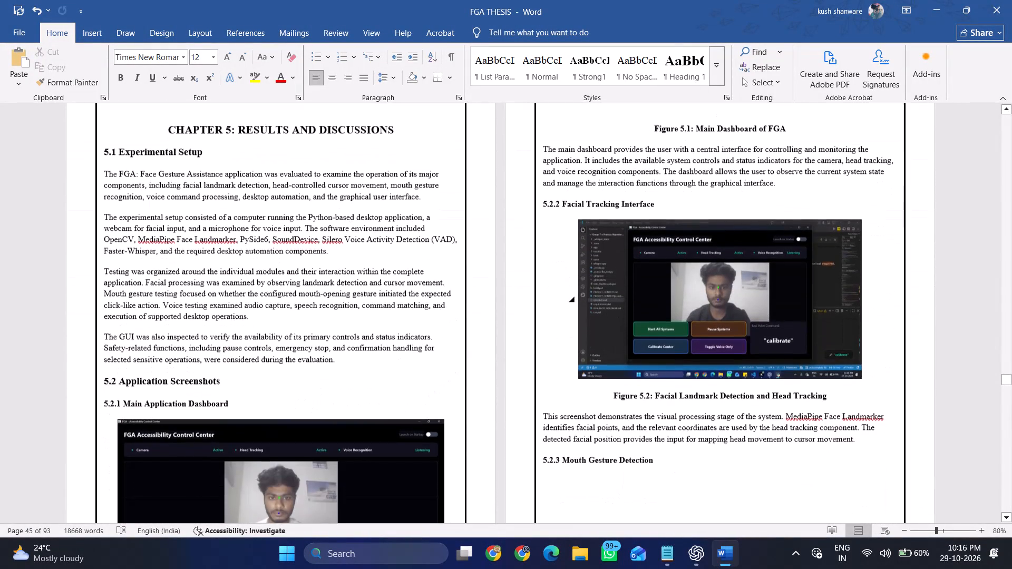
scroll(573, 300, down, 5)
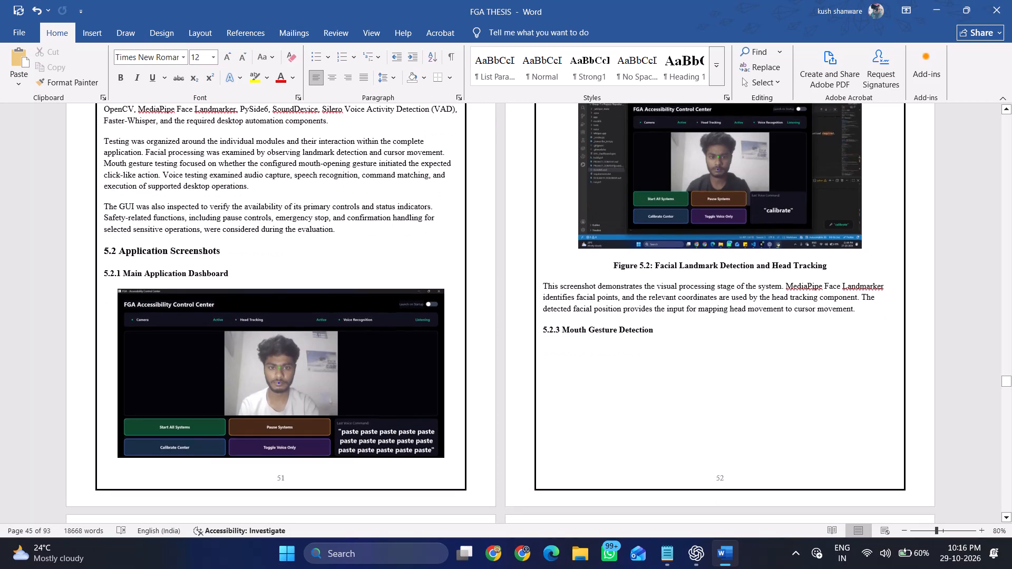
scroll(563, 293, up, 8)
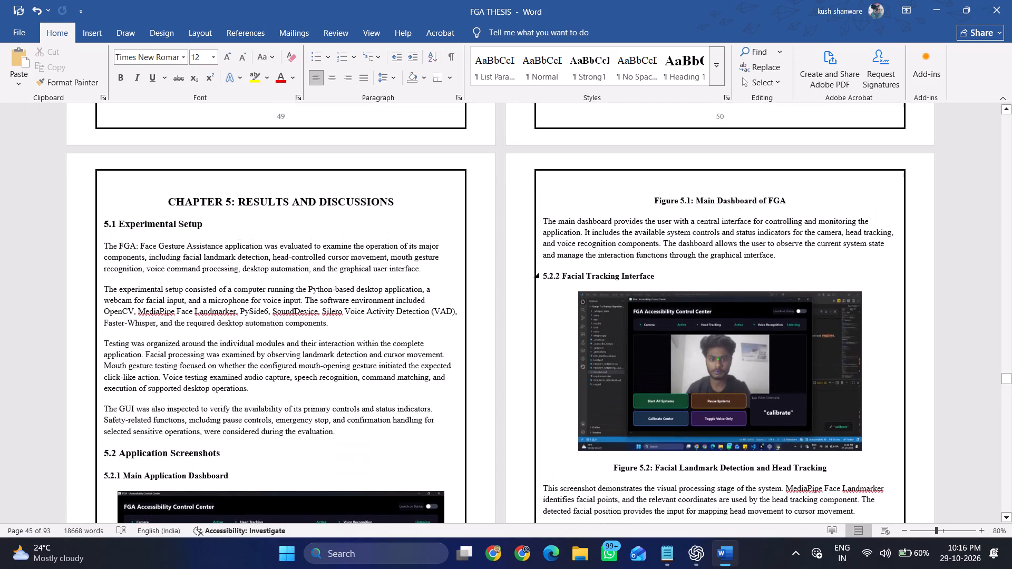
scroll(560, 280, down, 10)
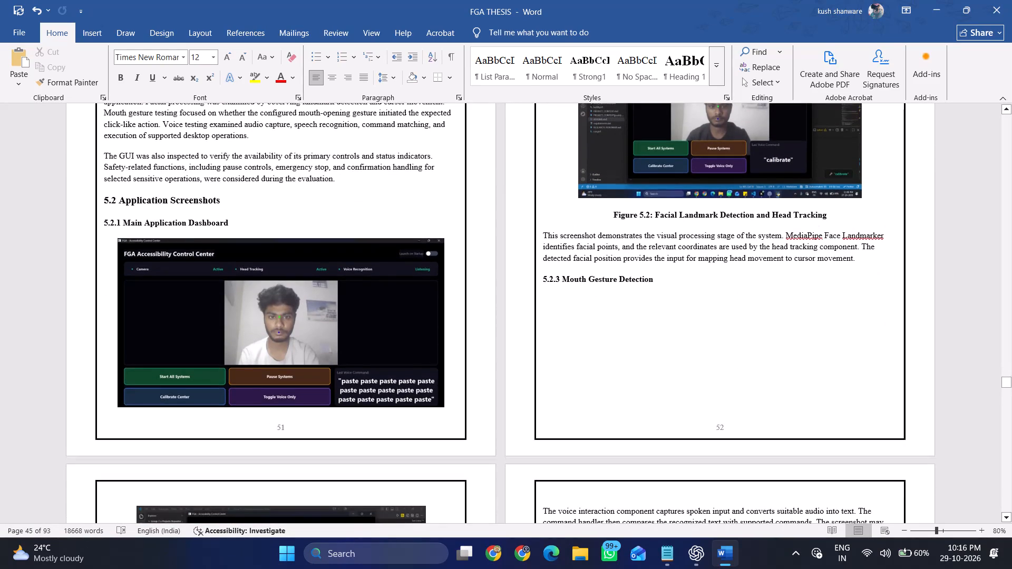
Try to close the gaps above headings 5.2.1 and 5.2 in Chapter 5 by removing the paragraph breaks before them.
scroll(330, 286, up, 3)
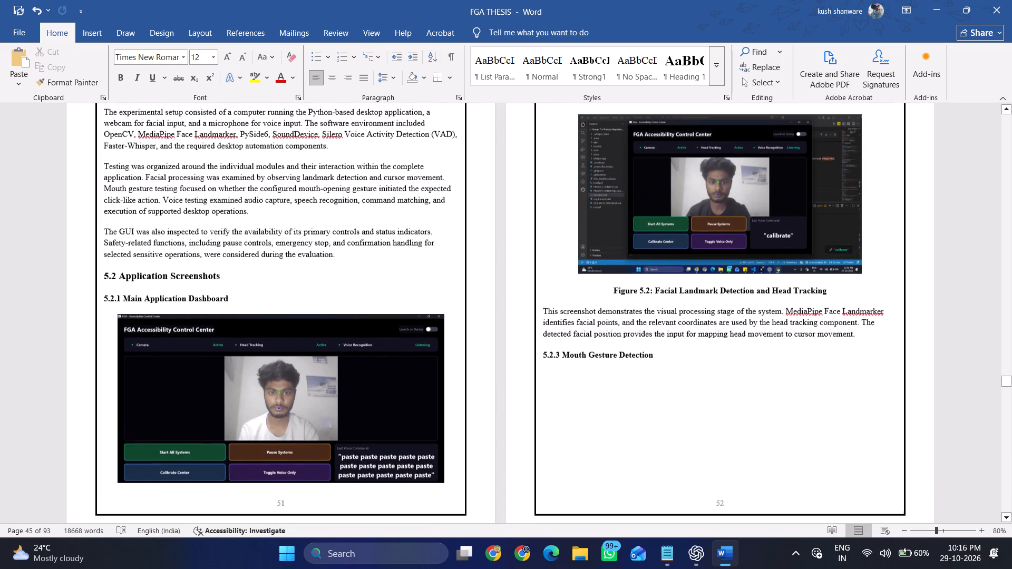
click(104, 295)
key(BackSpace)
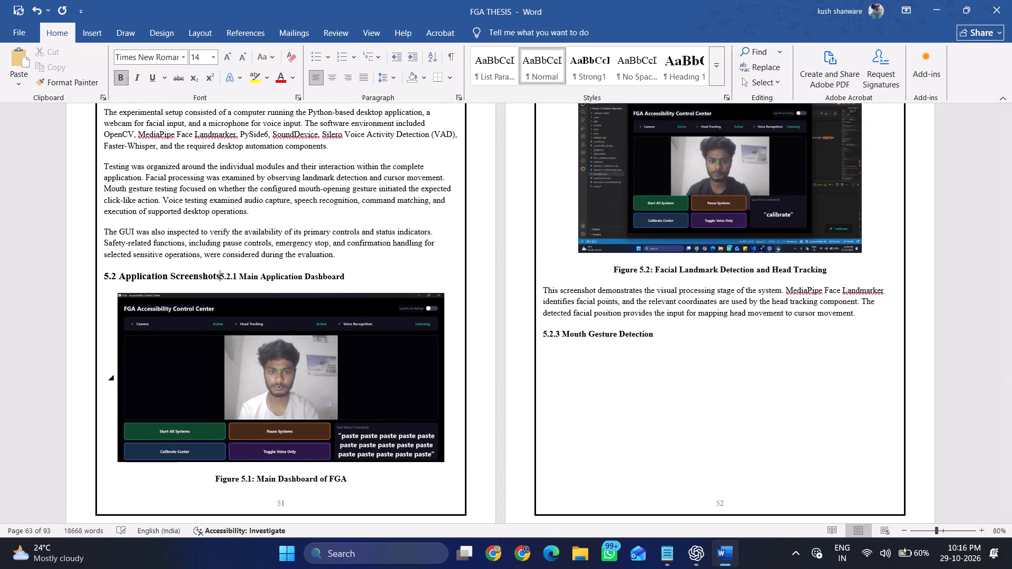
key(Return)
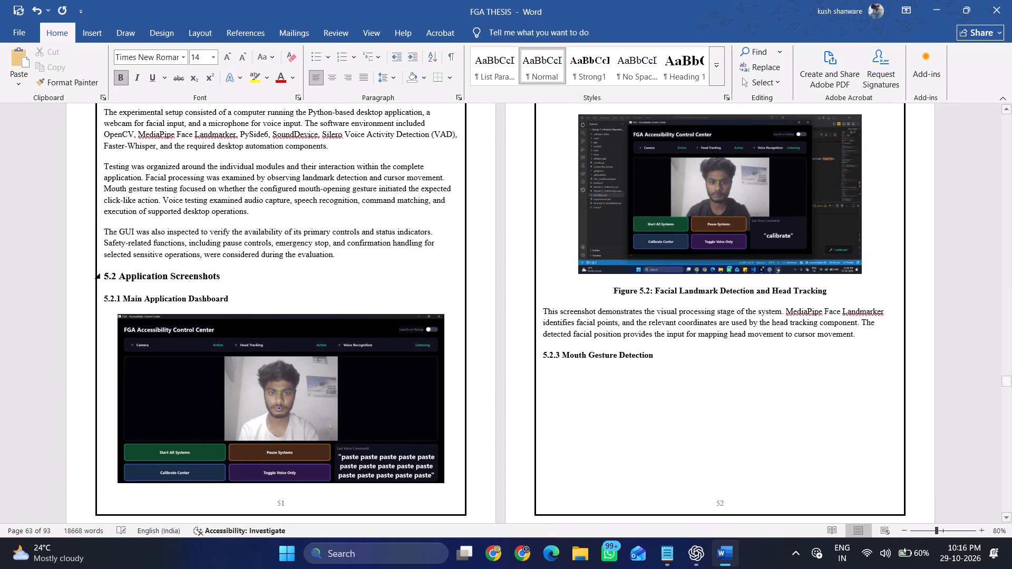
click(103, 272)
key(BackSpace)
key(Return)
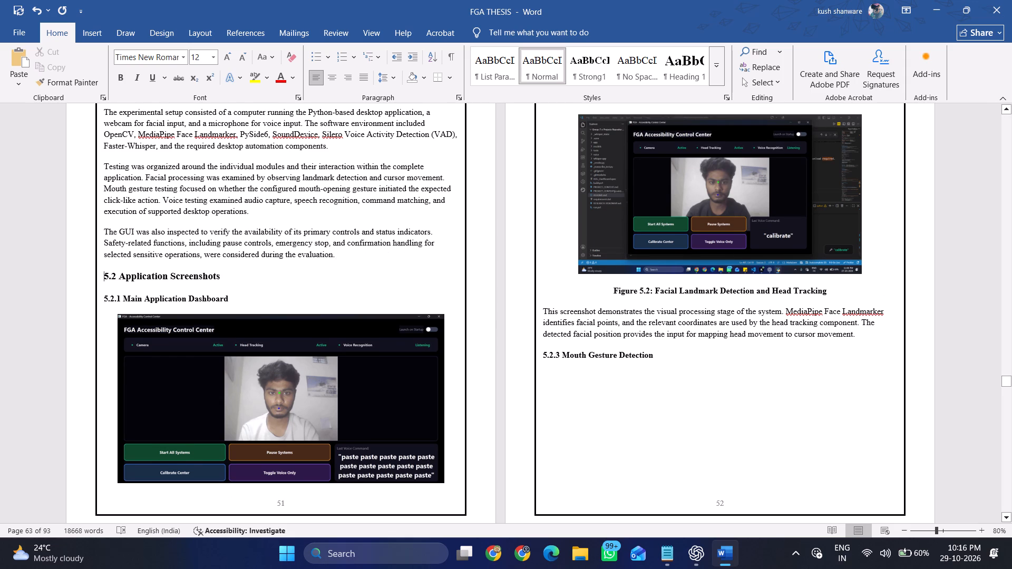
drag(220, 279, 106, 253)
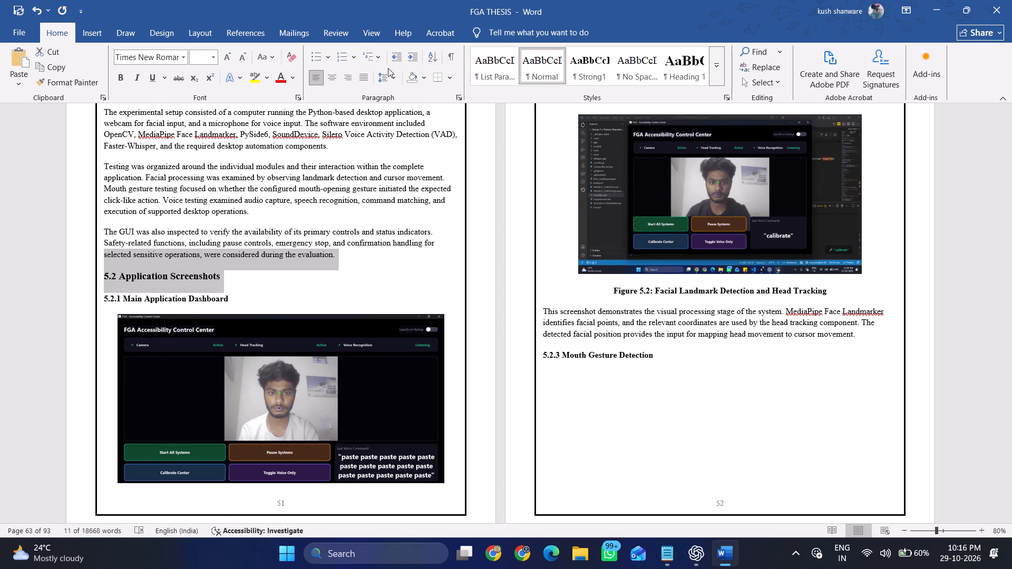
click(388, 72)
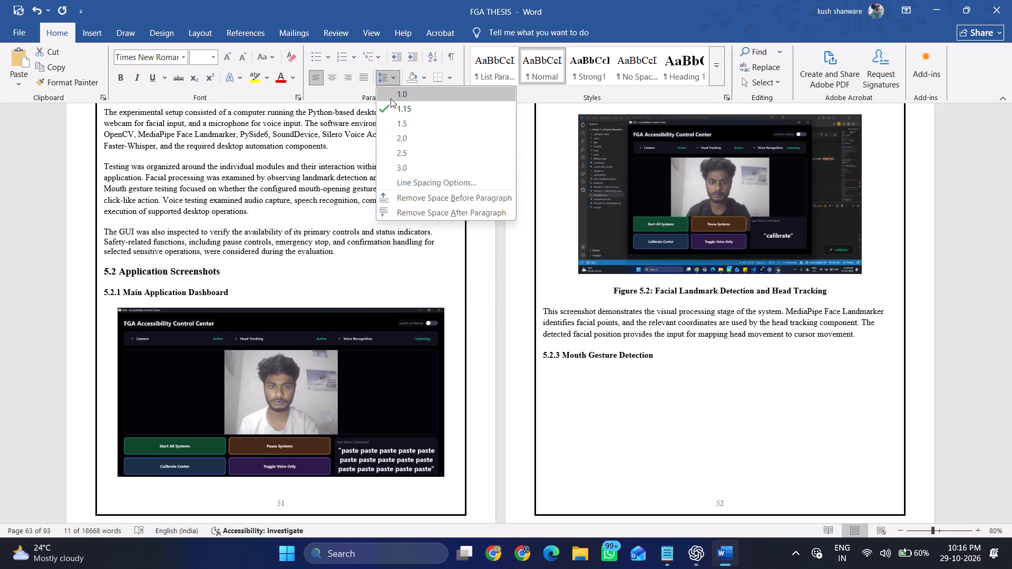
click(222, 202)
Stretch the Main Application Dashboard picture in section 5.2.1 slightly taller from its bottom edge.
scroll(222, 198, up, 6)
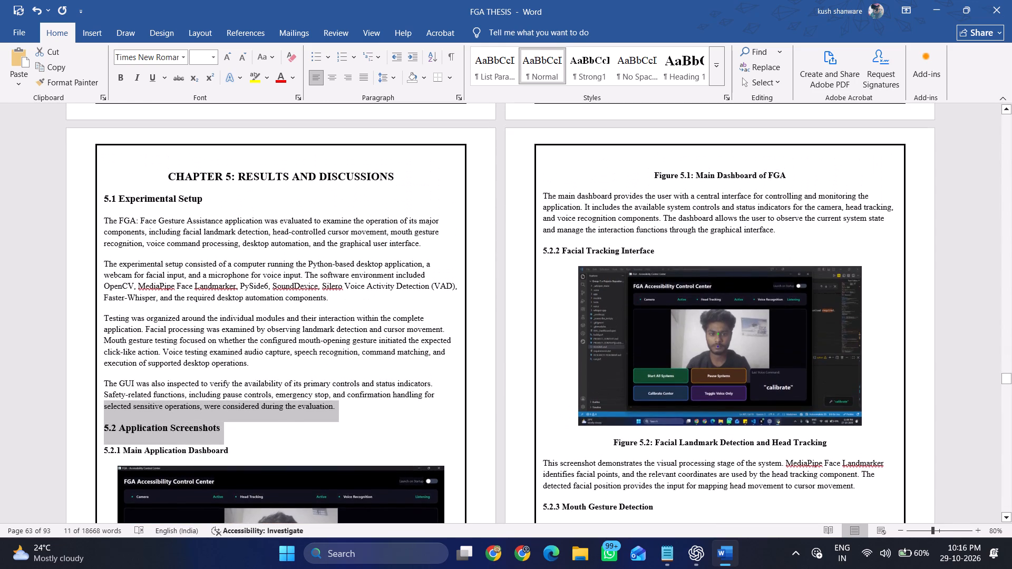
scroll(271, 263, down, 2)
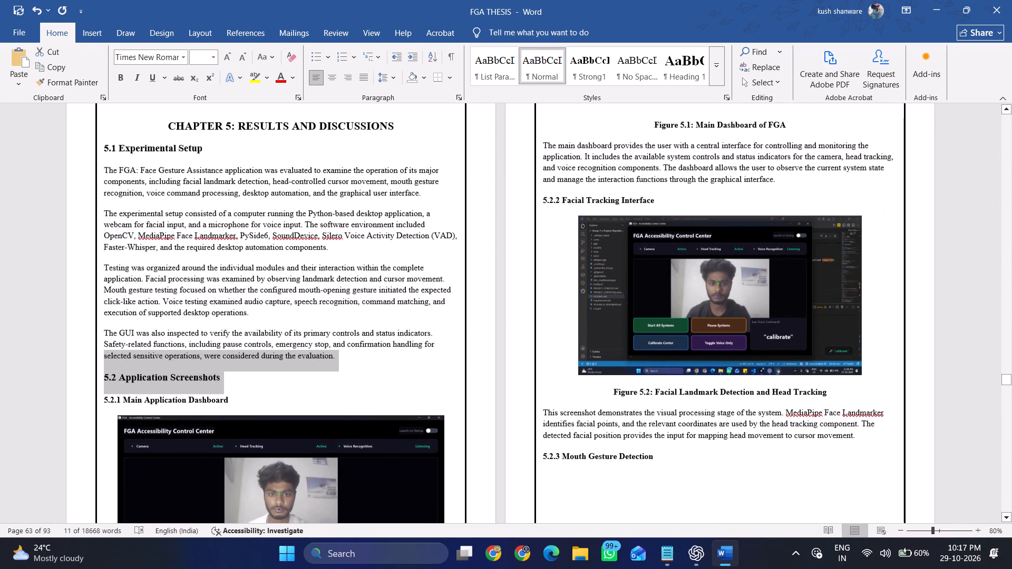
scroll(304, 261, down, 6)
click(295, 324)
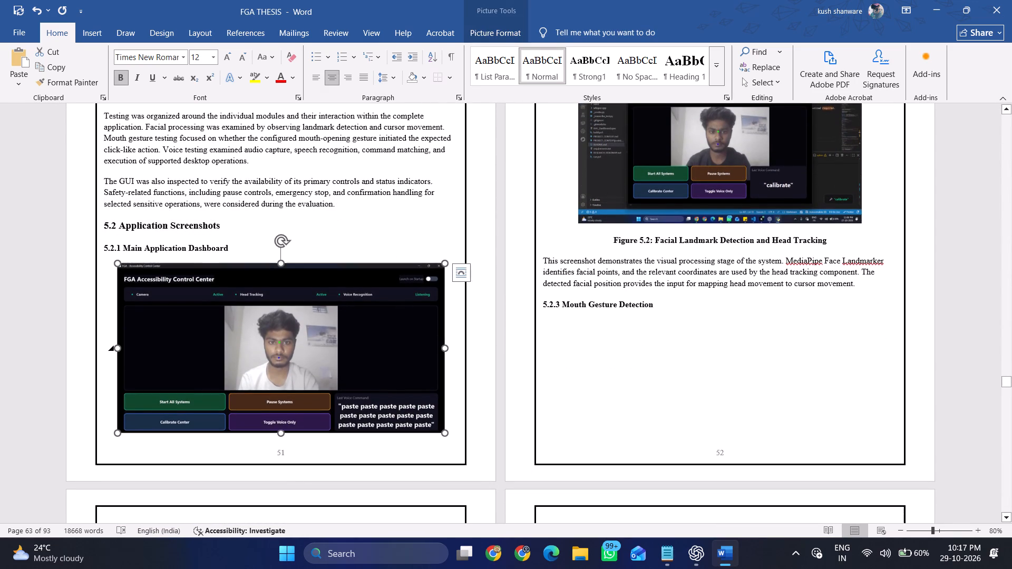
click(281, 435)
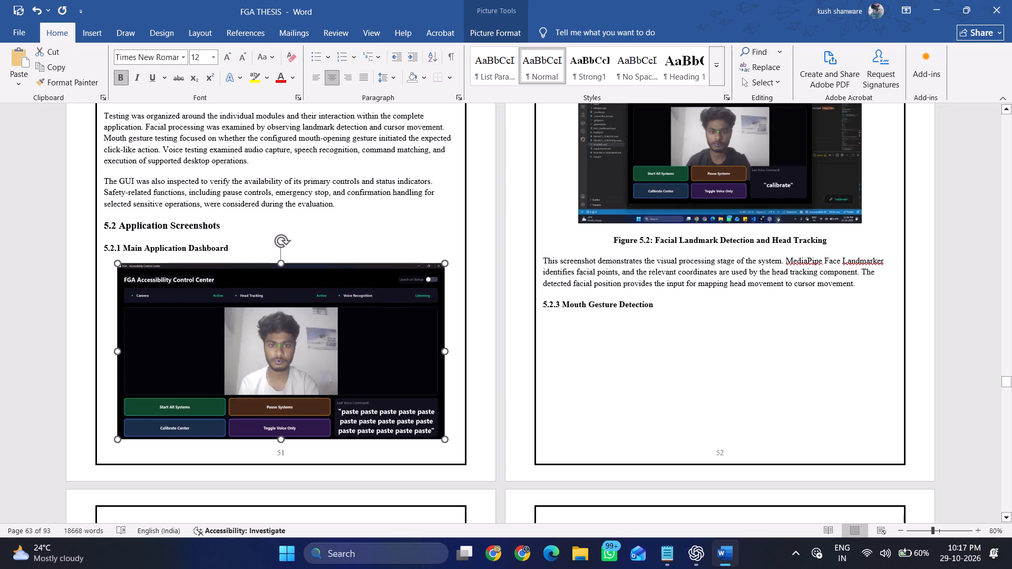
click(252, 258)
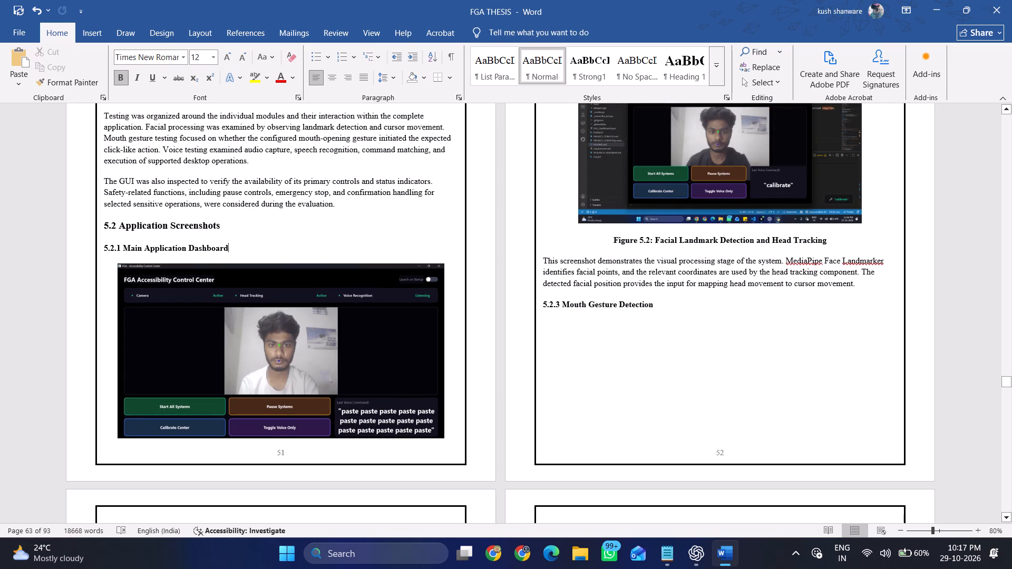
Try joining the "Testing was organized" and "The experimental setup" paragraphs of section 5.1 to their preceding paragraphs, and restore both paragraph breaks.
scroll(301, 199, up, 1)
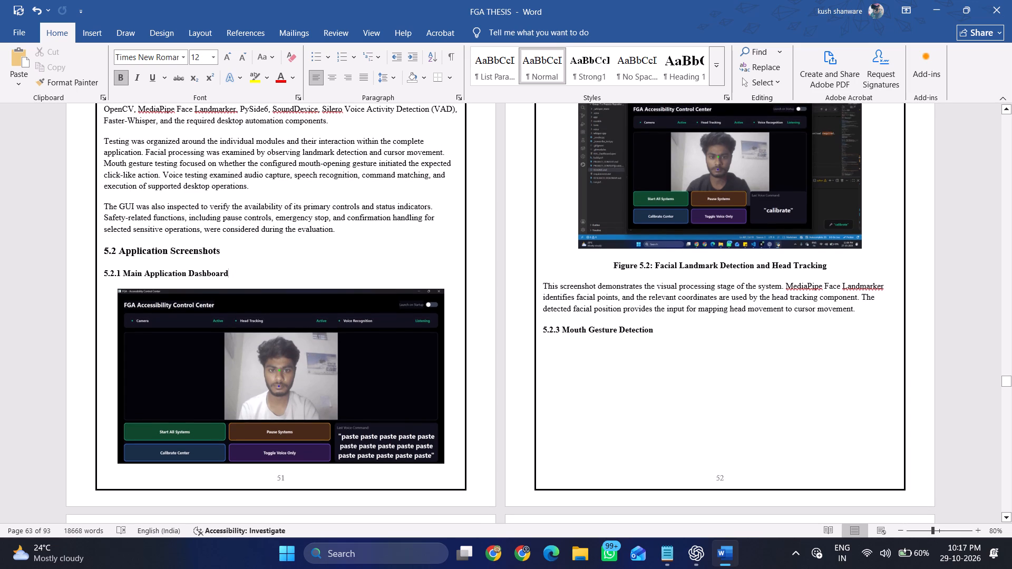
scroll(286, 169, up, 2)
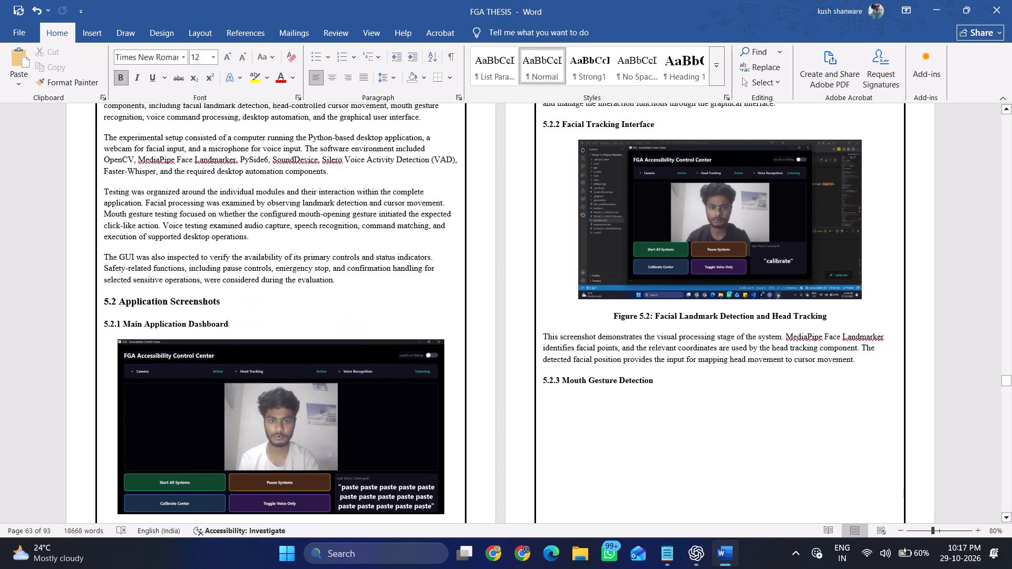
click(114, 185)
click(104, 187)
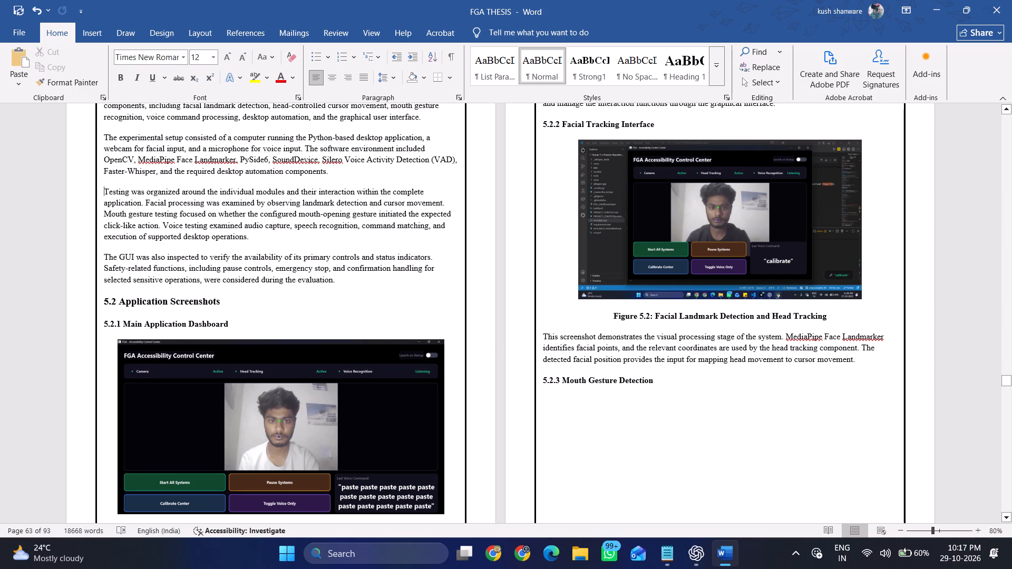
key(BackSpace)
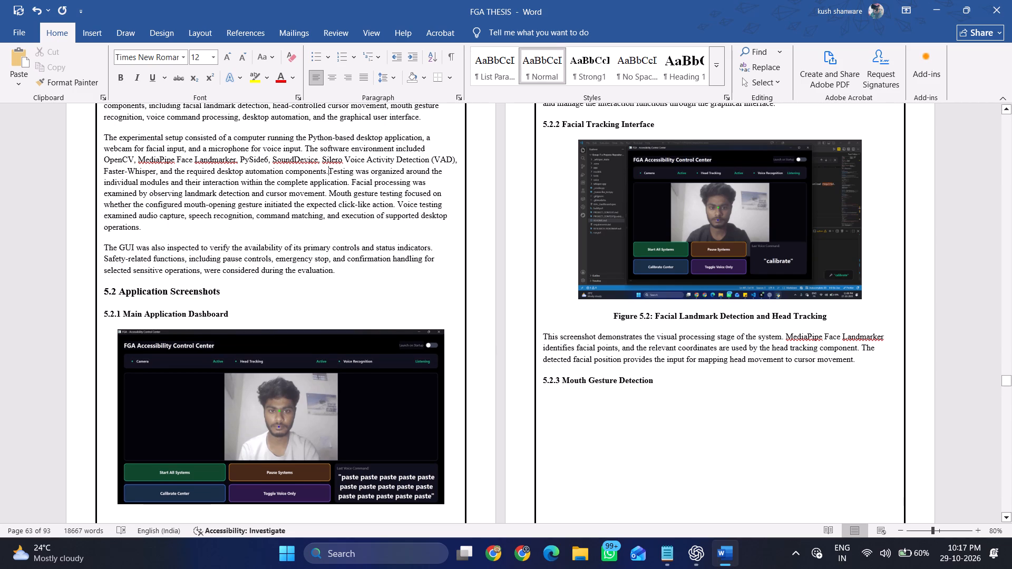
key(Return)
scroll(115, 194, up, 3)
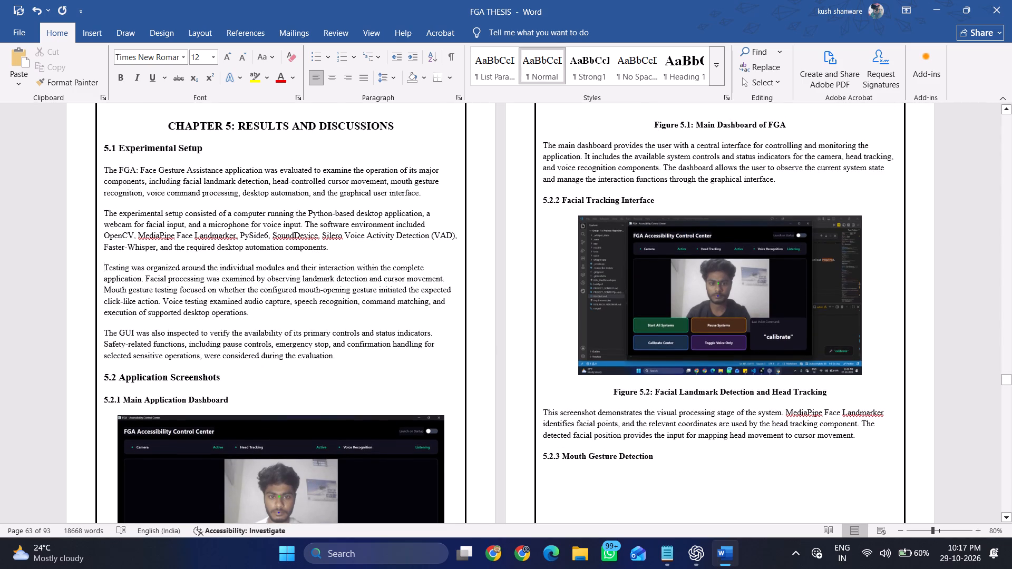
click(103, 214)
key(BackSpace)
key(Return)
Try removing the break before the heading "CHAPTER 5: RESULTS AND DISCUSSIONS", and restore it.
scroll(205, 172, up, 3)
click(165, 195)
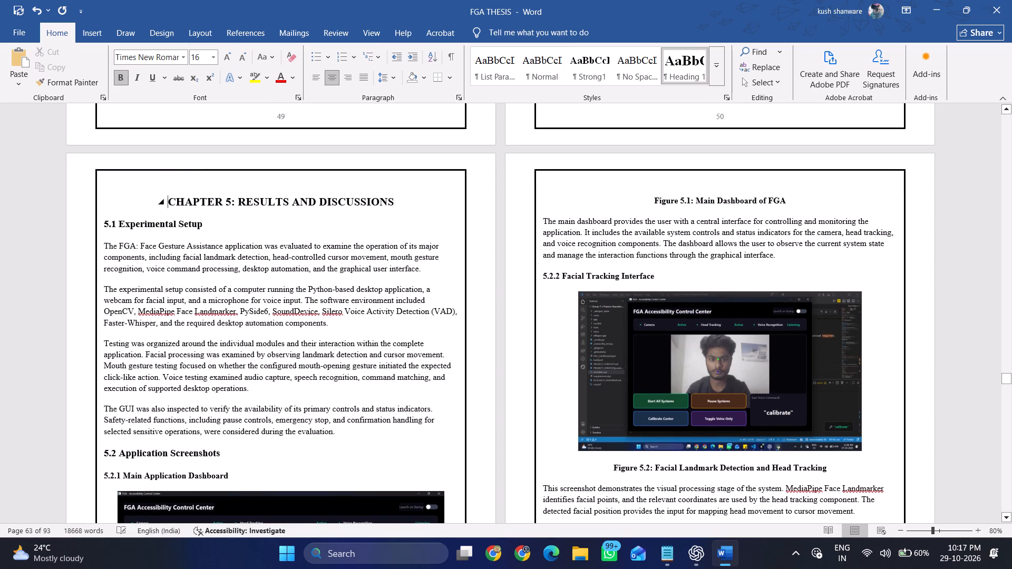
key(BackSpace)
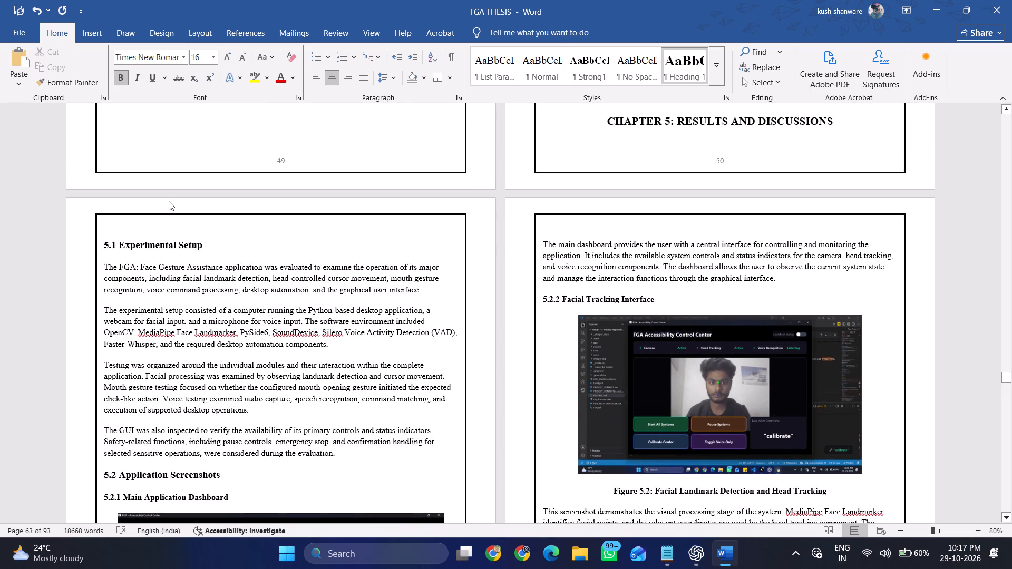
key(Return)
Shrink the Main Application Dashboard picture in section 5.2.1 proportionally until the Figure 5.1 caption fits beneath it on page 51.
scroll(209, 214, down, 7)
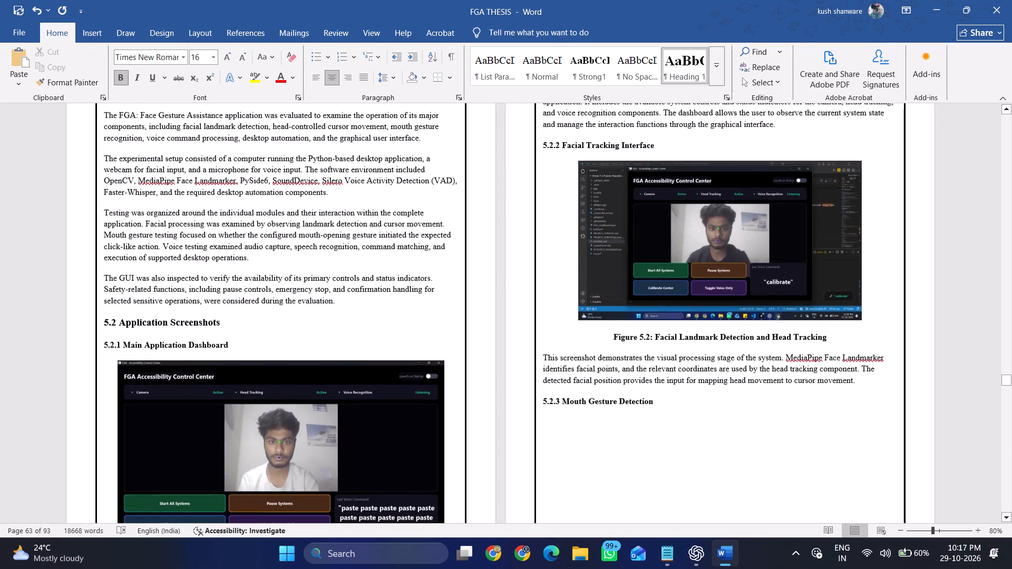
scroll(240, 237, down, 3)
click(224, 284)
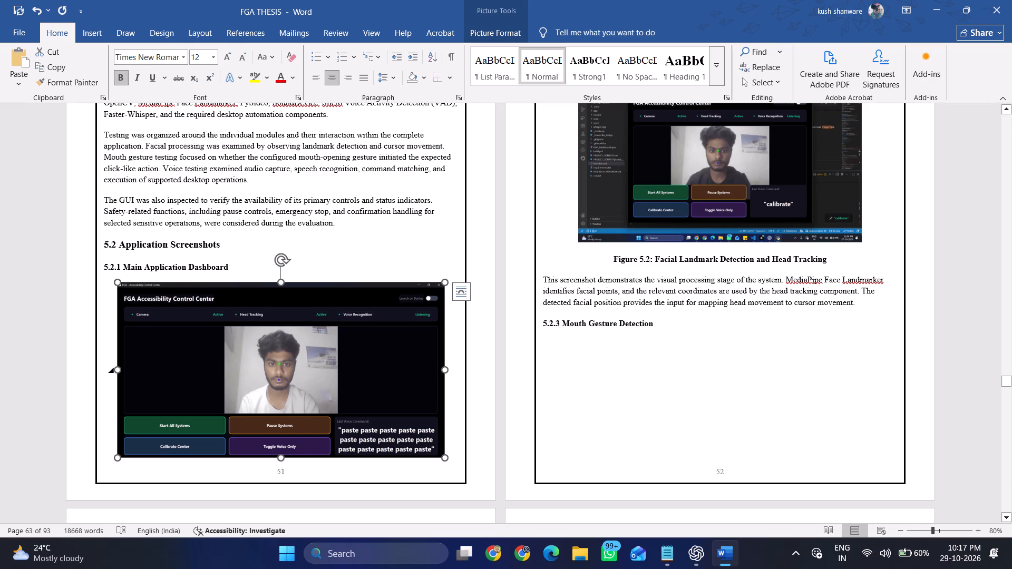
drag(448, 460, 434, 453)
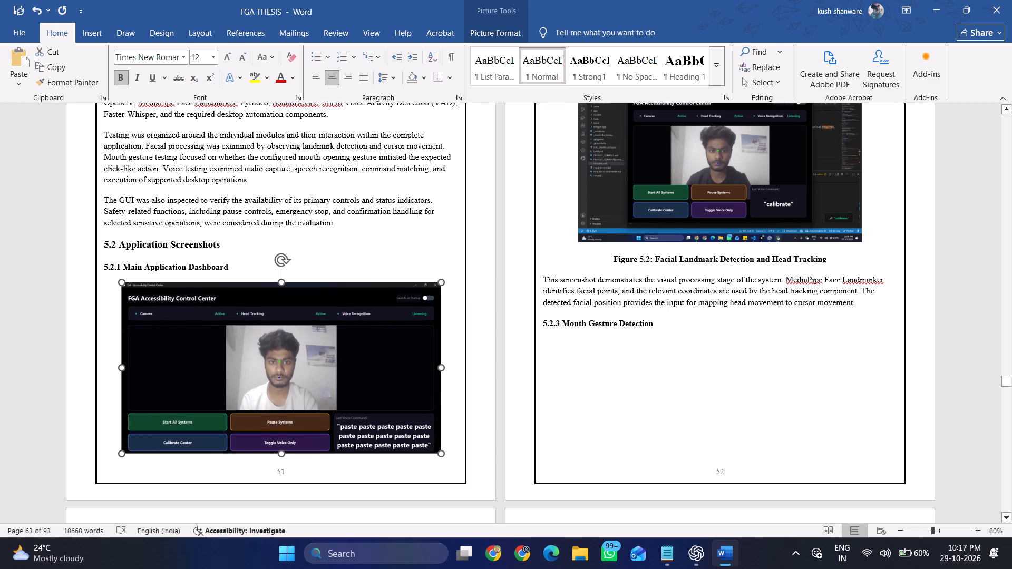
drag(434, 453, 416, 448)
click(416, 448)
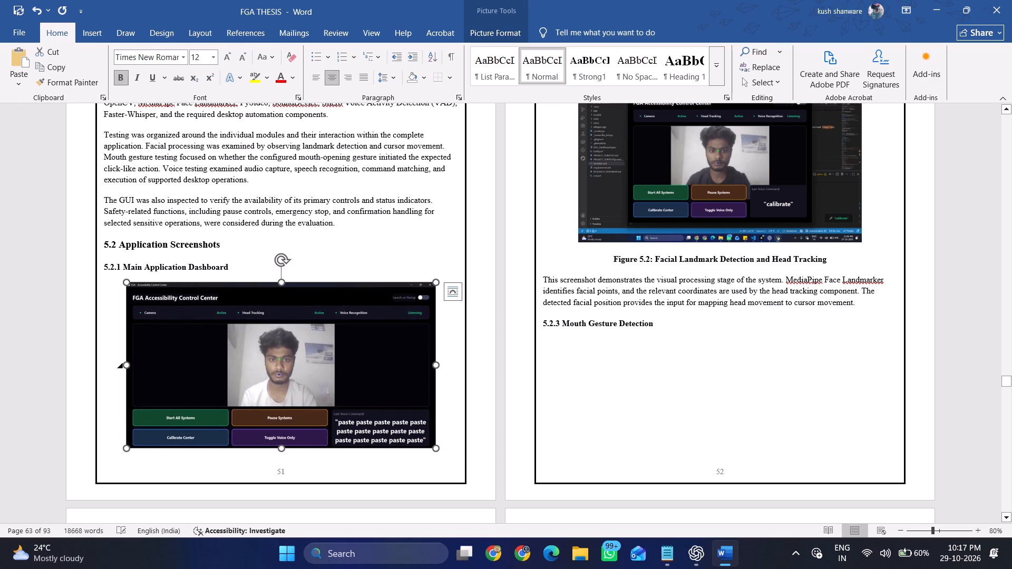
click(413, 447)
drag(411, 447, 411, 440)
drag(435, 449, 414, 430)
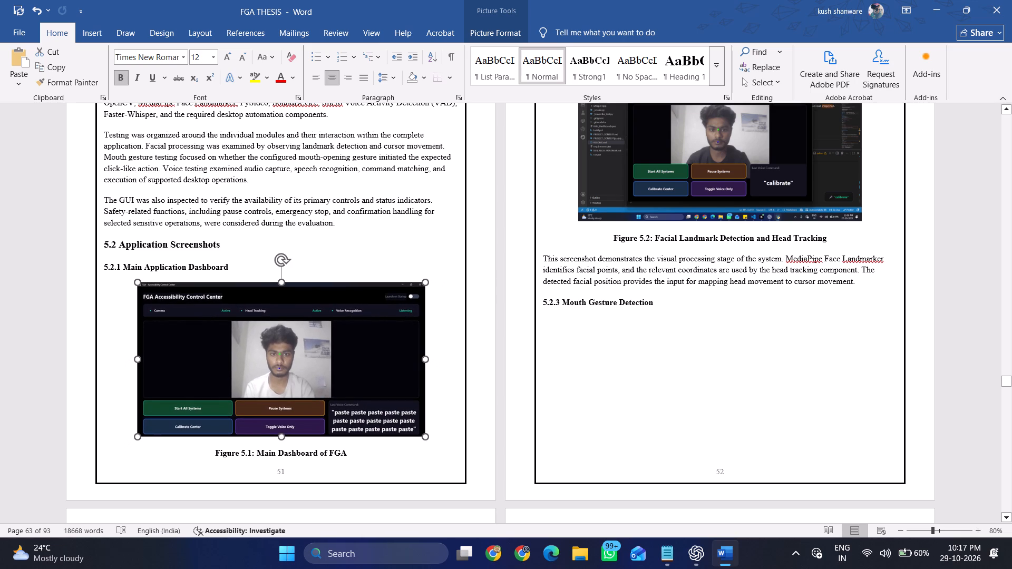
drag(414, 430, 412, 431)
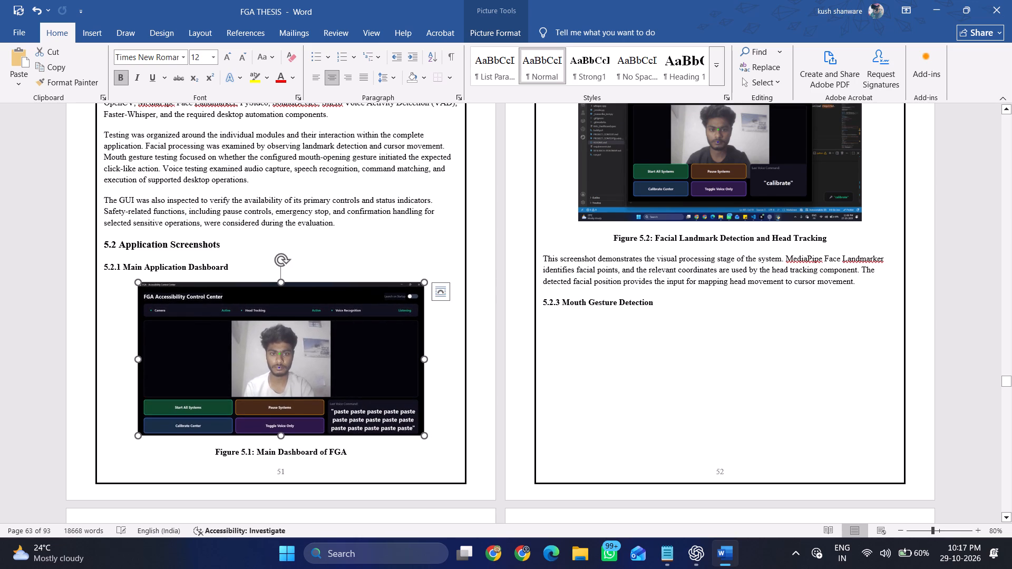
Remove the paragraph spacing before and after the caption "Figure 5.1: Main Dashboard of FGA".
drag(364, 452, 259, 425)
click(259, 425)
drag(357, 455, 215, 449)
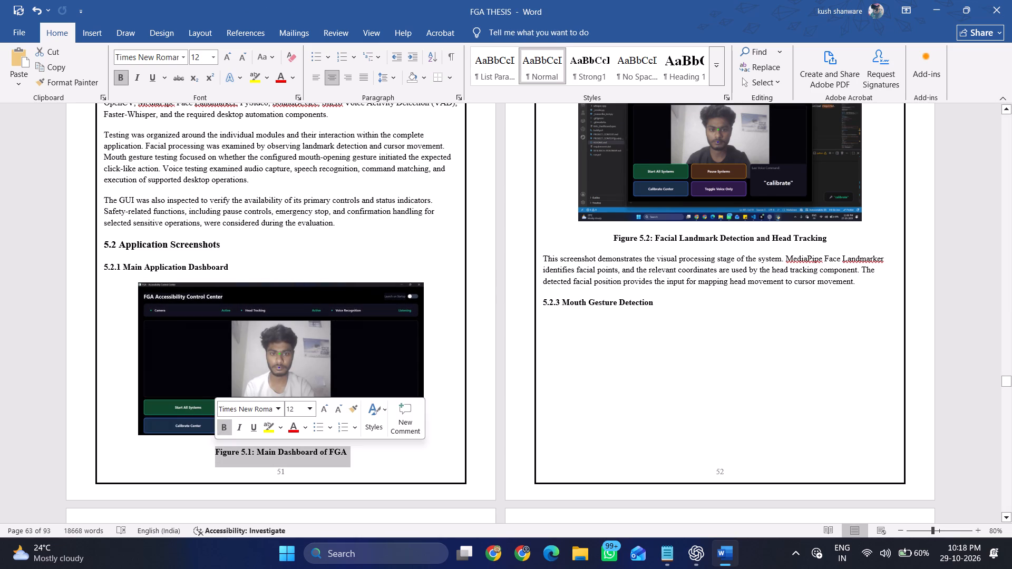
click(386, 71)
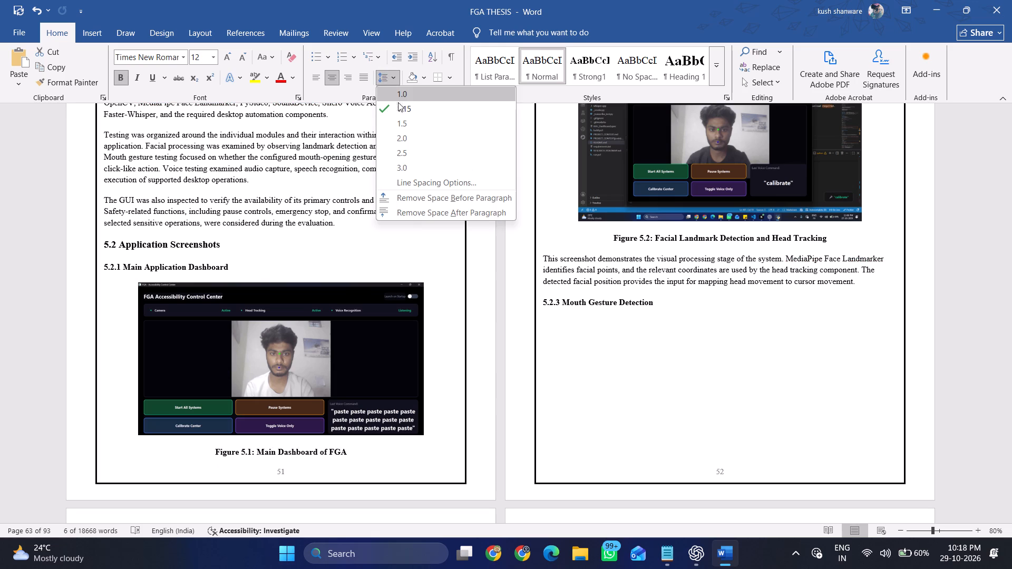
click(423, 194)
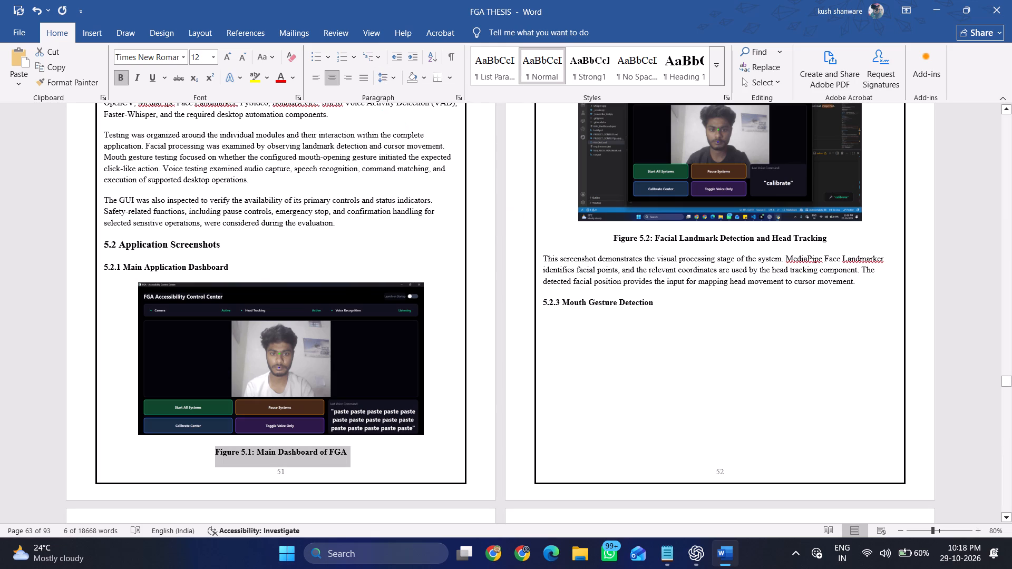
click(390, 82)
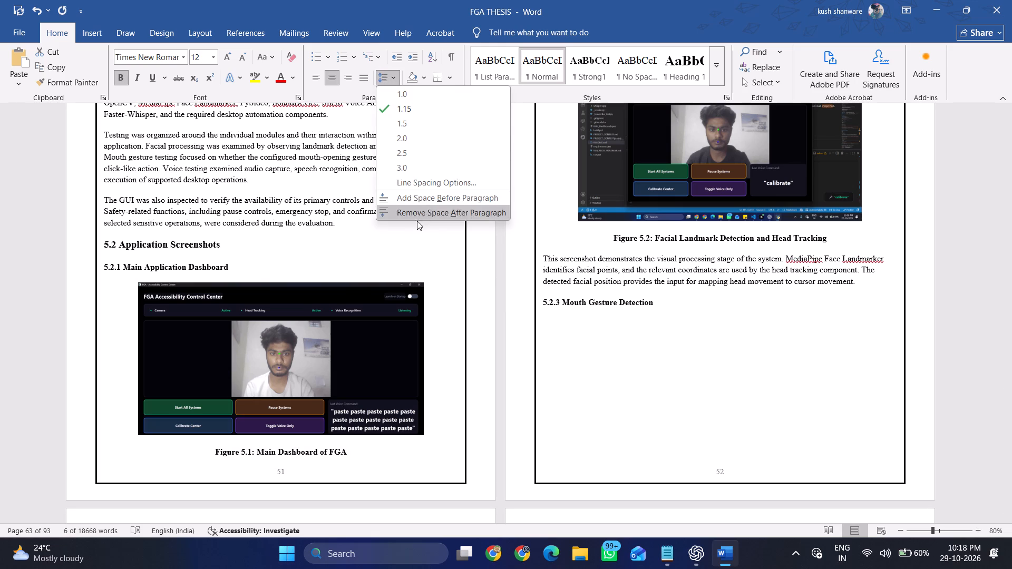
click(450, 213)
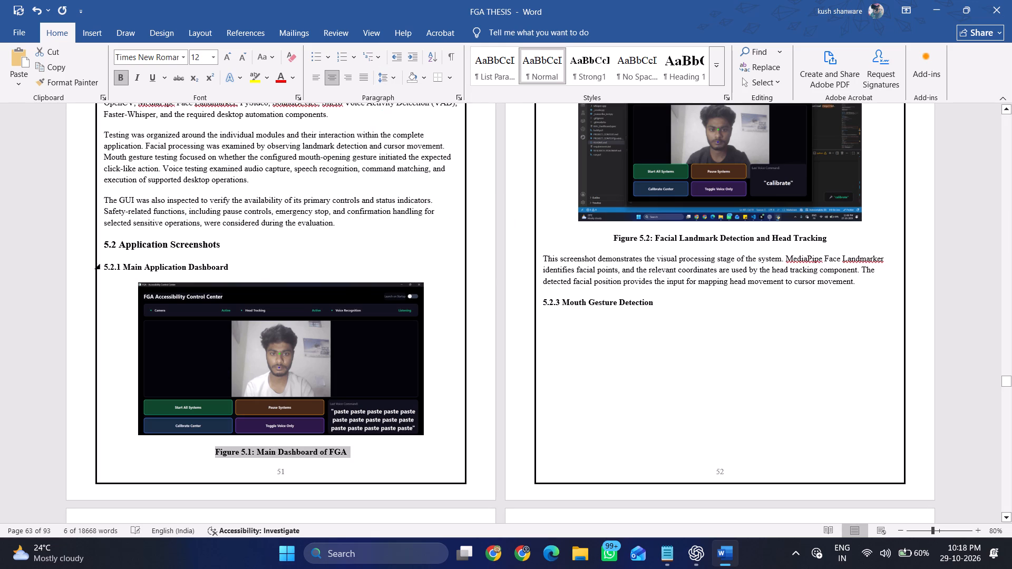
Fine-tune the size of the Main Application Dashboard picture above the Figure 5.1 caption, making it very slightly smaller.
click(348, 310)
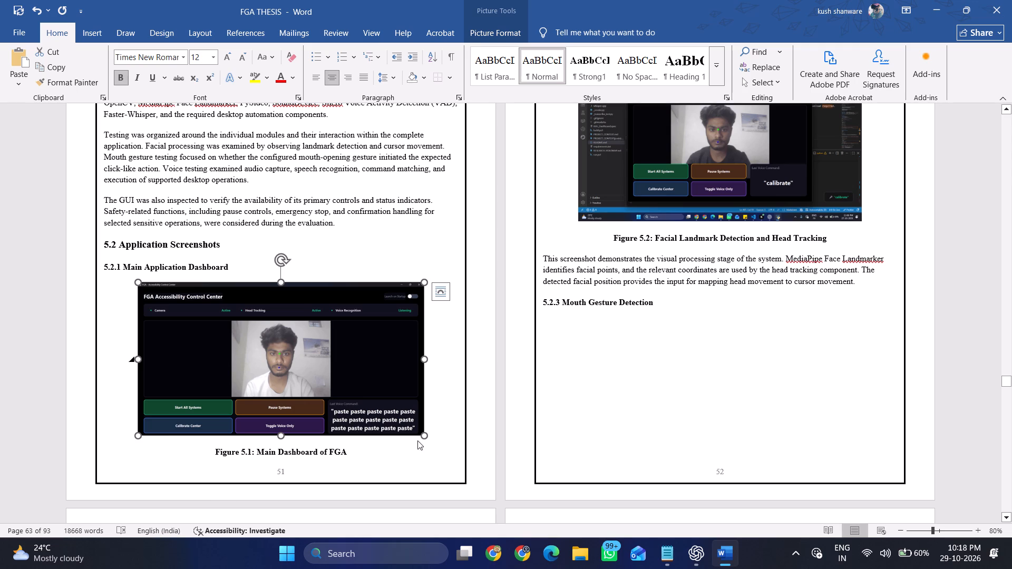
click(422, 435)
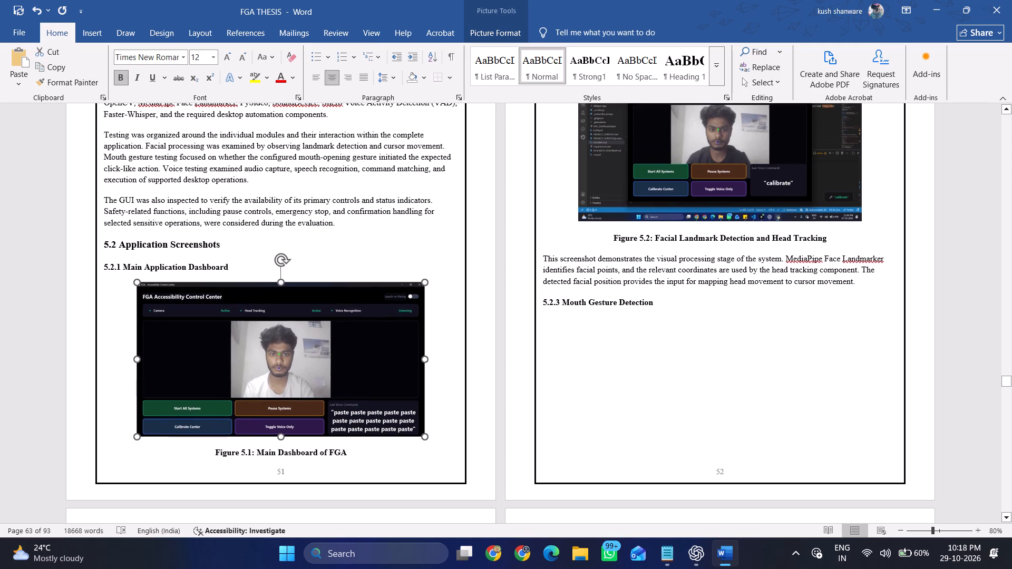
click(422, 434)
right_click(423, 434)
click(650, 467)
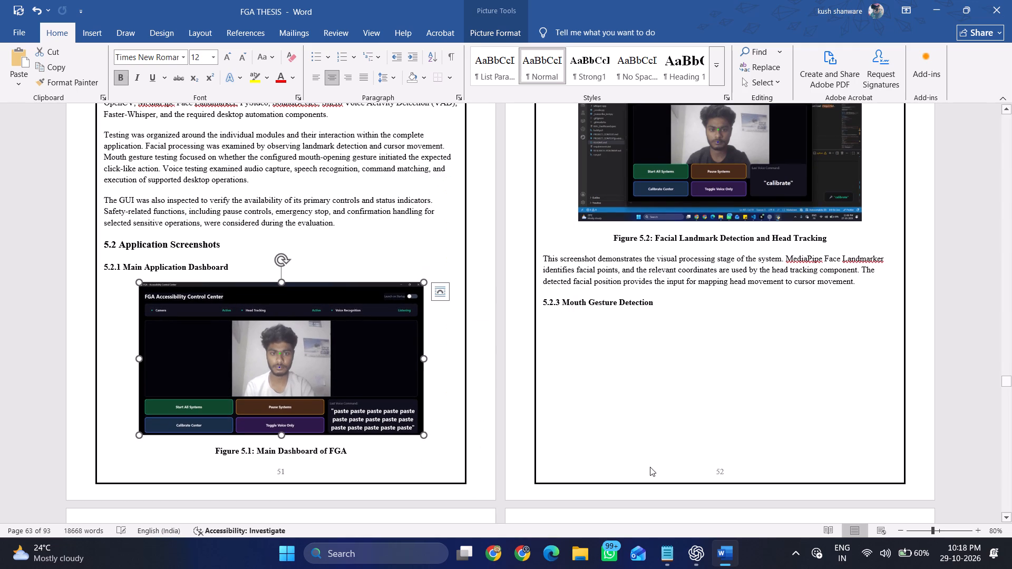
Save the thesis document.
key(ctrl+s)
Examine several pages of Chapter 5 at once, checking the placement, captions and page numbers of Figures 5.1 to 5.5.
ctrl+scroll(648, 332, down, 2)
scroll(648, 332, down, 5)
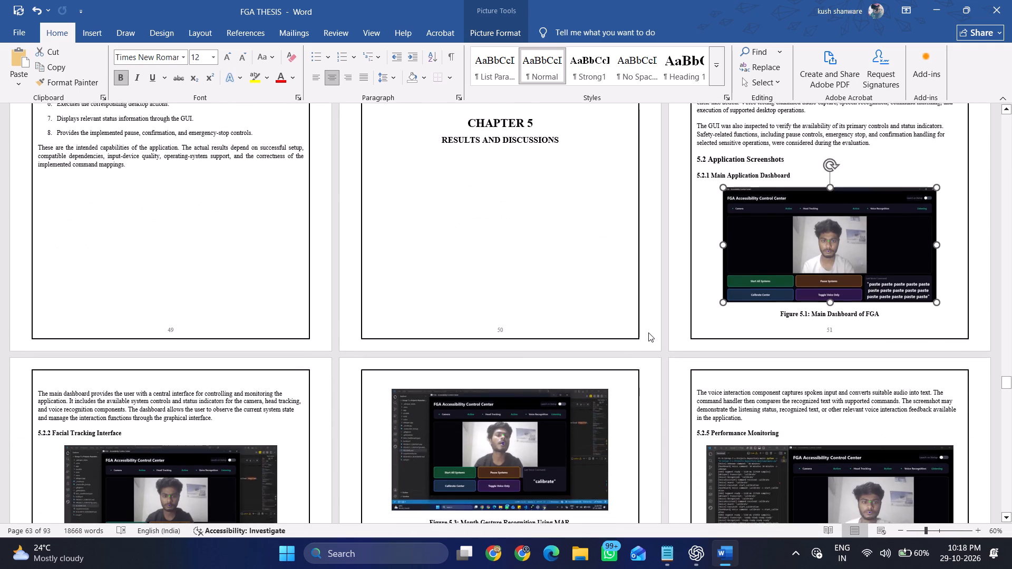
scroll(648, 332, down, 7)
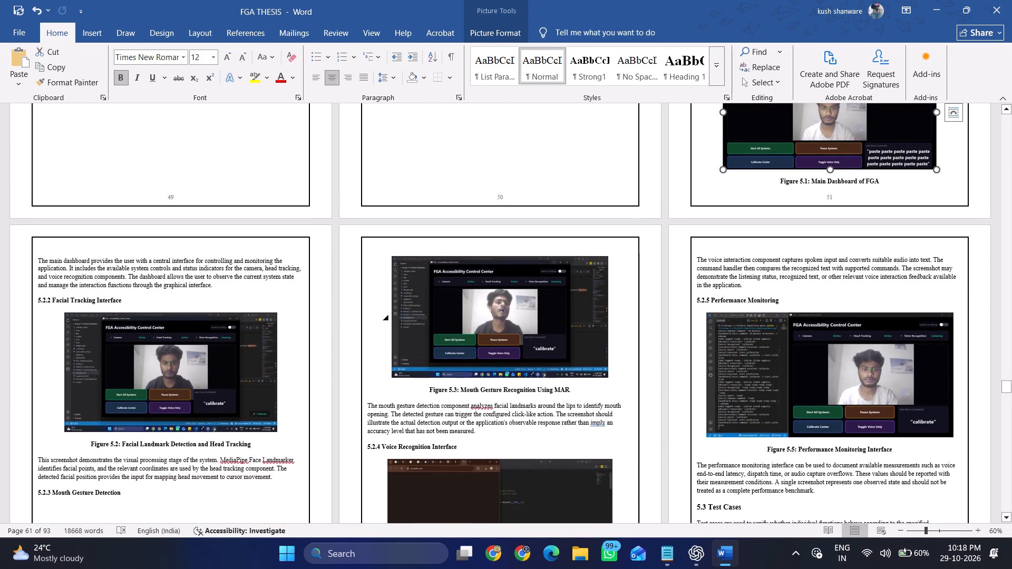
scroll(960, 5, down, 3)
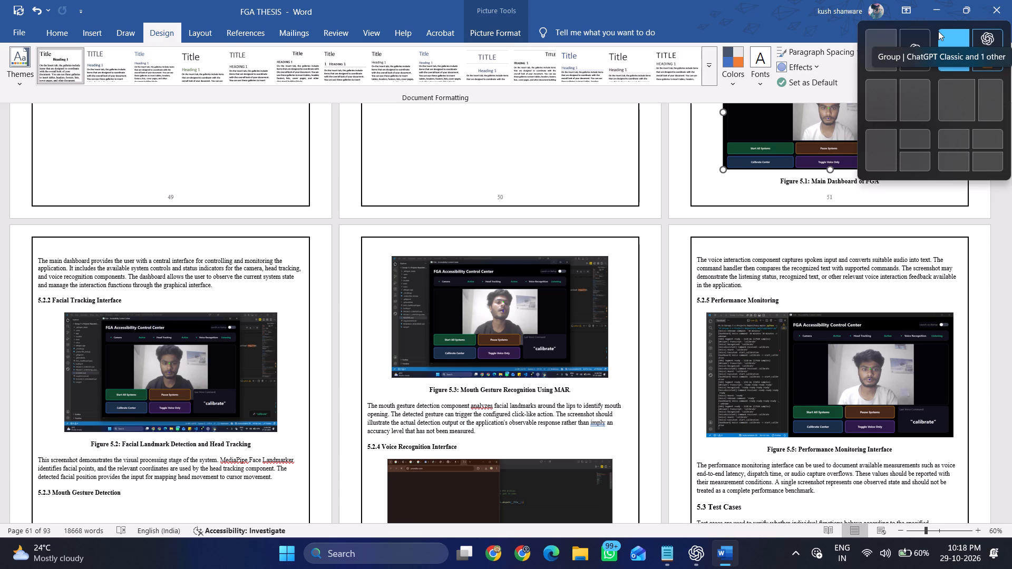
scroll(590, 223, down, 4)
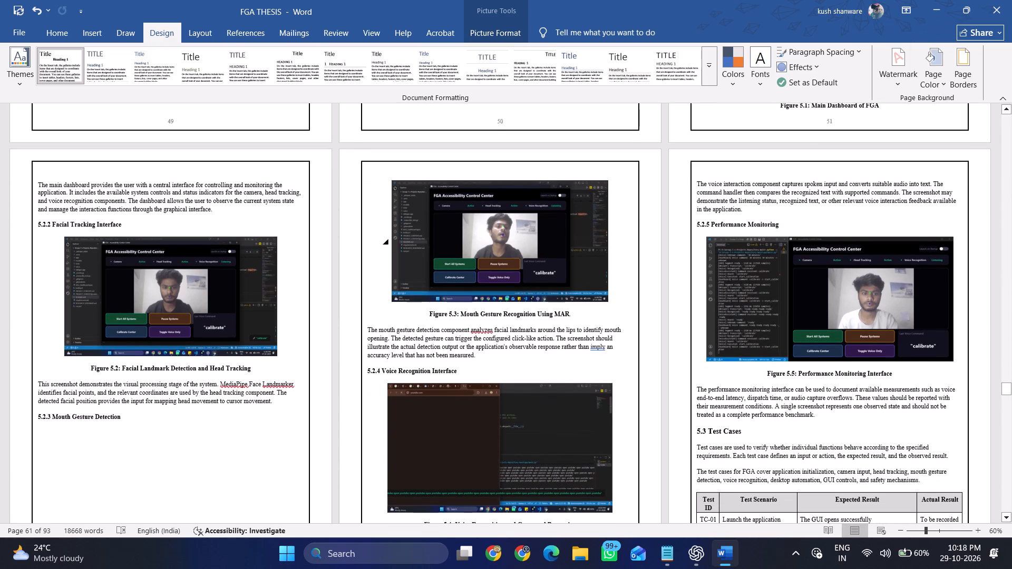
scroll(590, 231, up, 3)
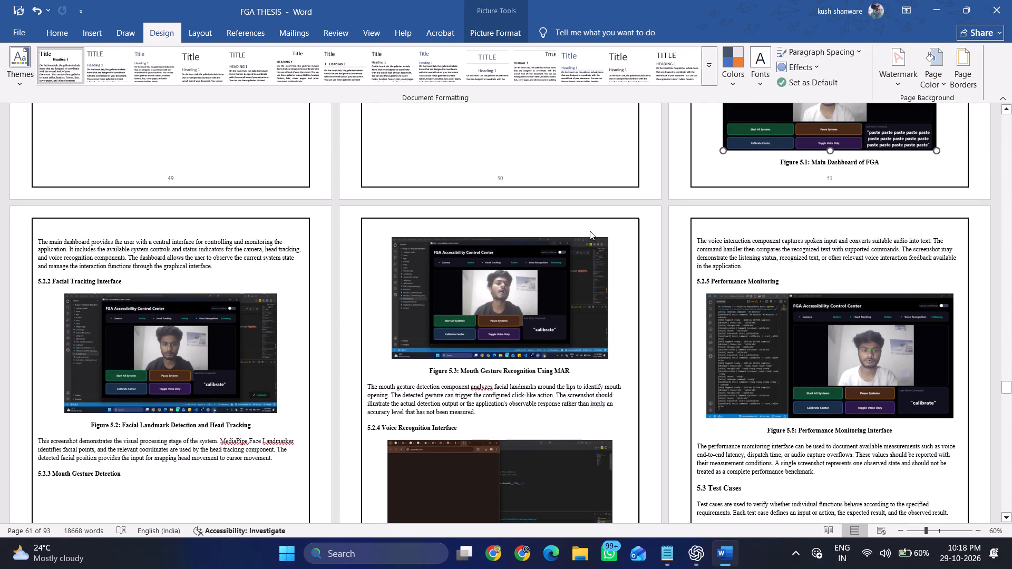
scroll(590, 231, up, 6)
scroll(590, 231, down, 1)
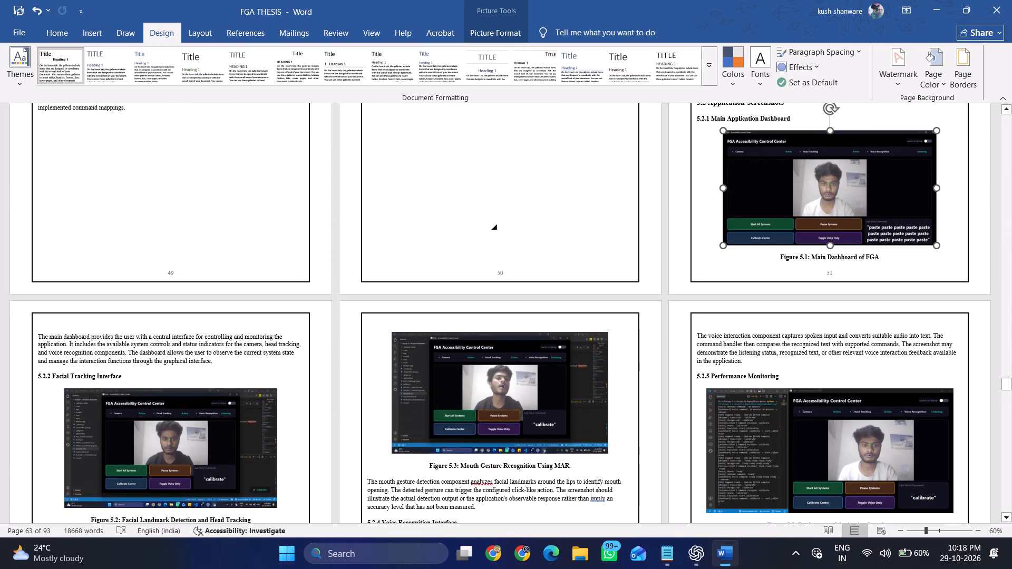
scroll(590, 231, up, 7)
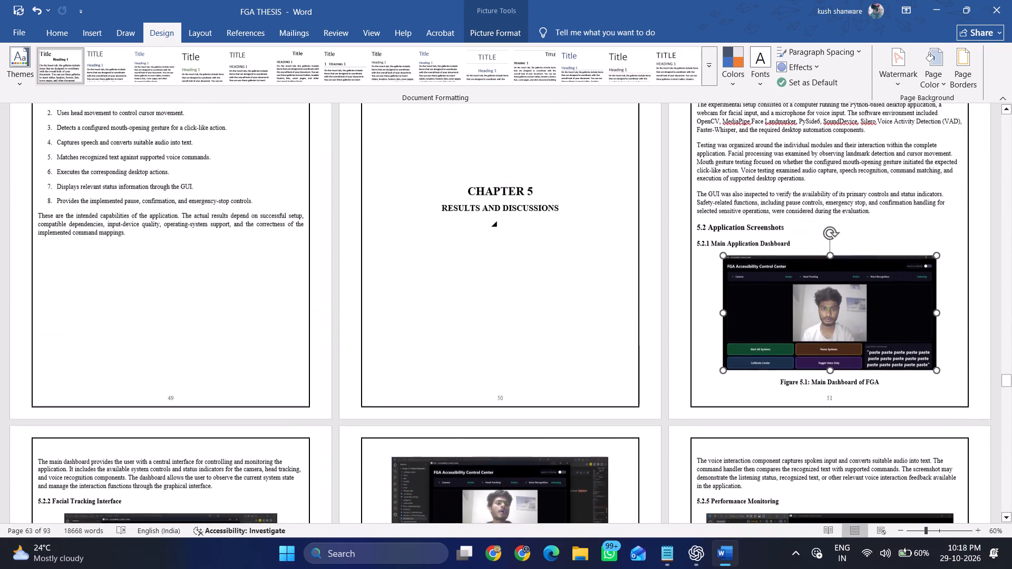
scroll(590, 231, down, 1)
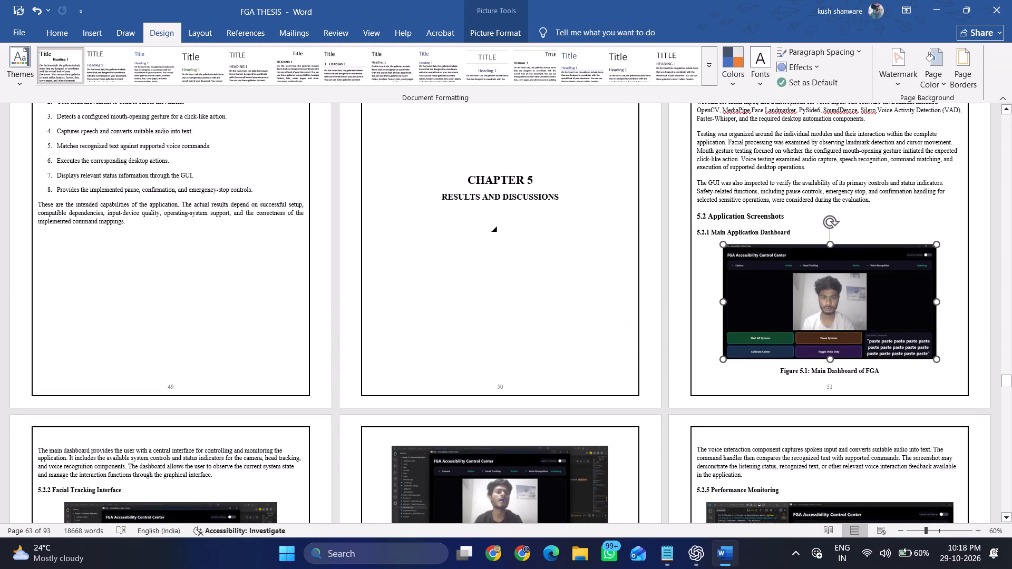
scroll(590, 237, down, 11)
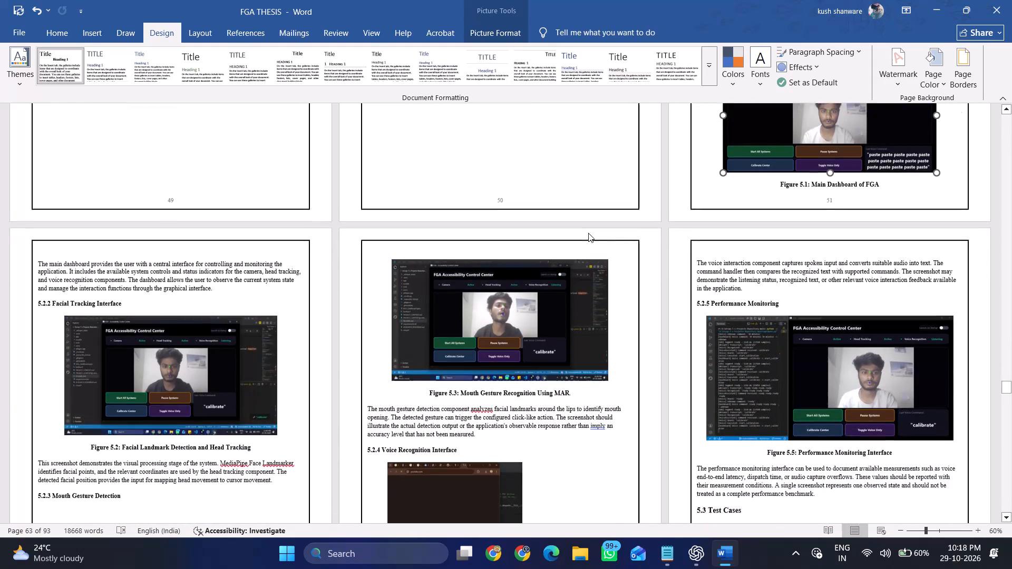
scroll(588, 233, down, 6)
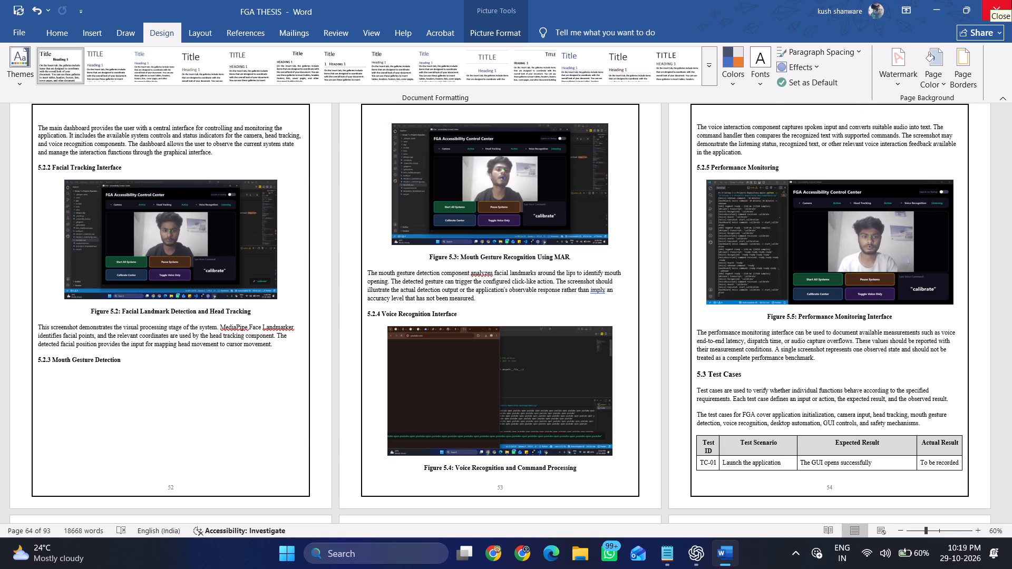
scroll(1011, 0, down, 3)
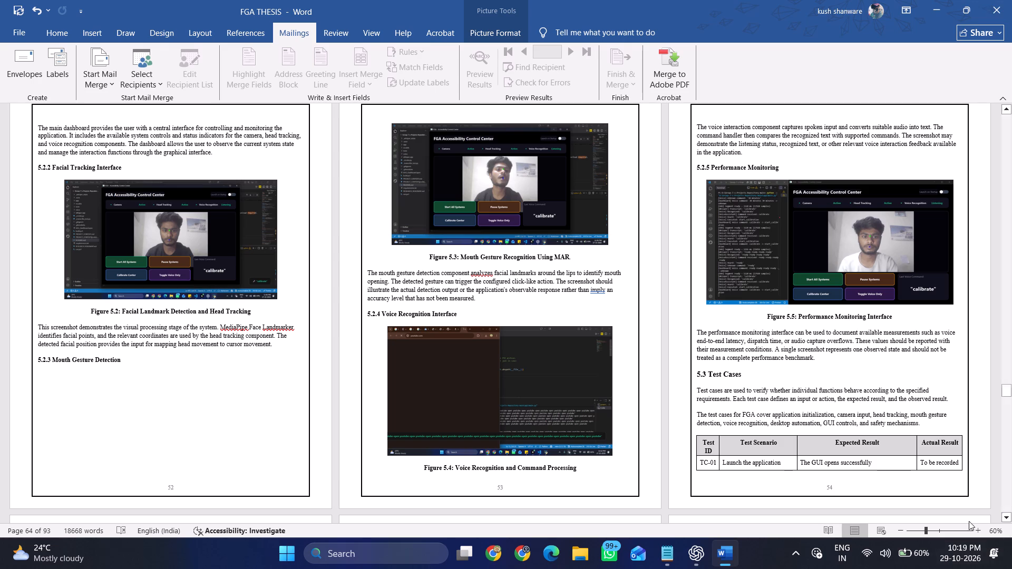
In the List of Figures, add a space after the colon in the titles of Figures 1.1 and 3.1 to 3.4.
drag(1011, 391, 1011, 235)
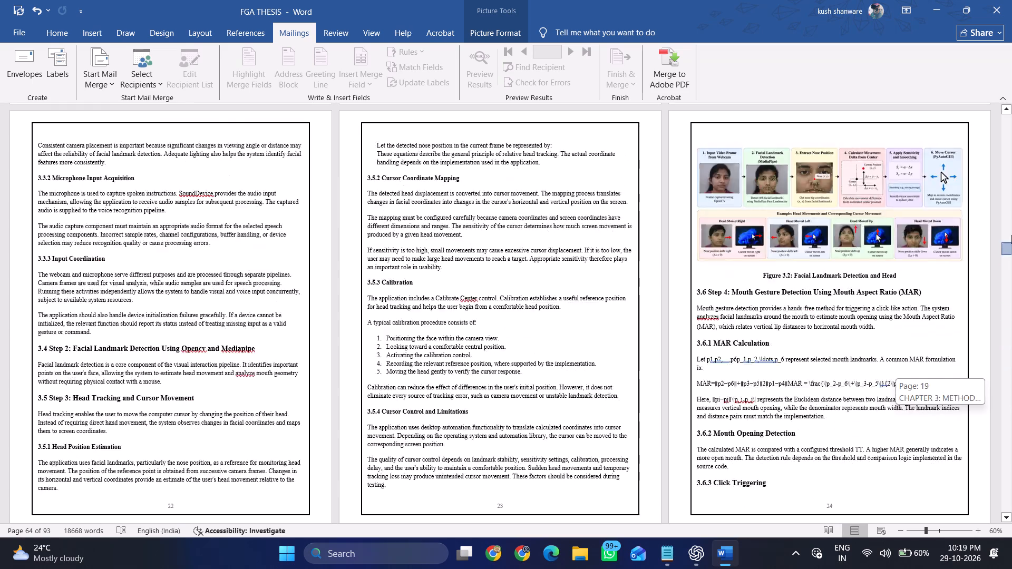
drag(1011, 235, 1011, 152)
drag(1011, 152, 1011, 151)
right_click(1011, 151)
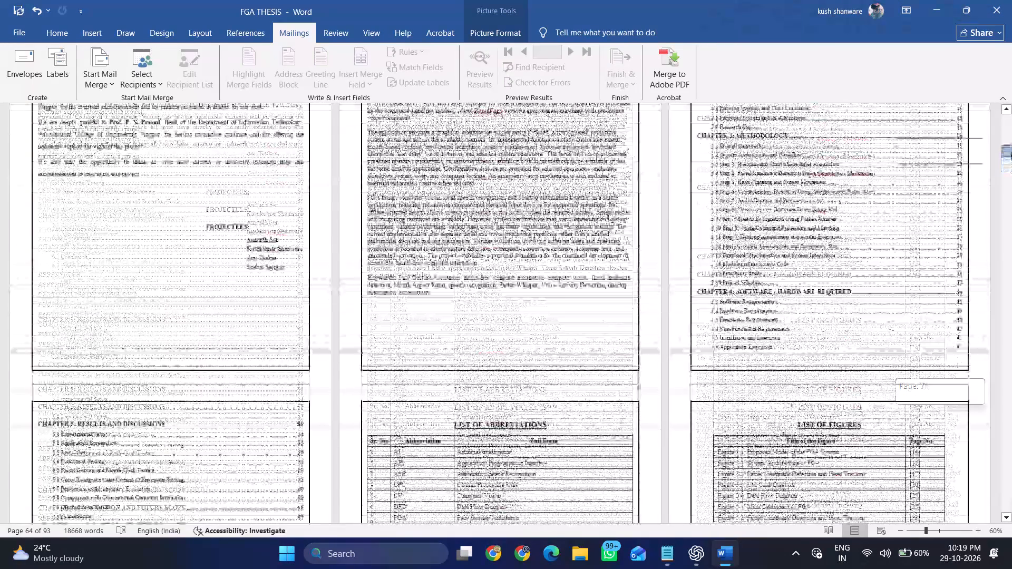
drag(1011, 151, 1011, 160)
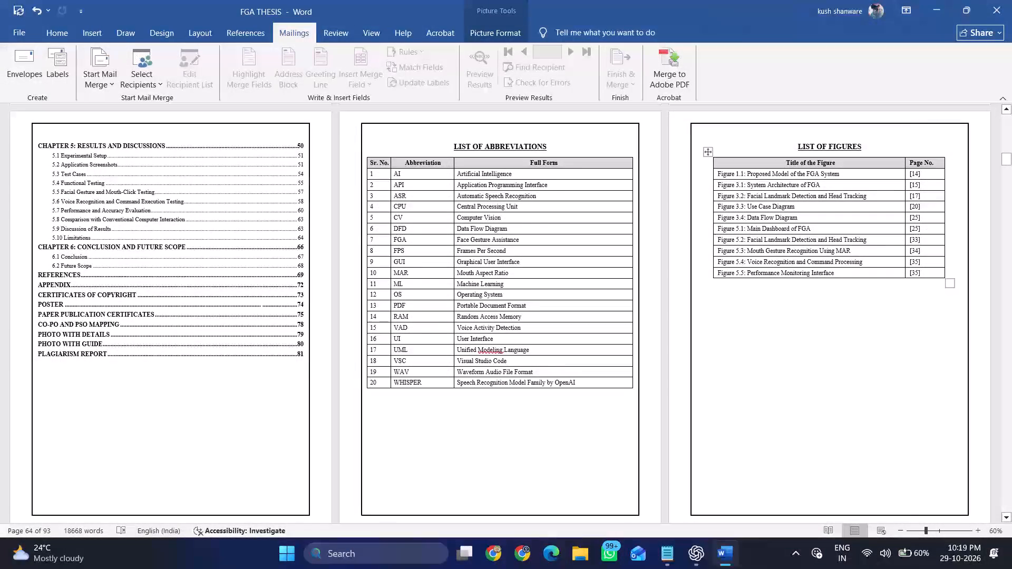
click(746, 174)
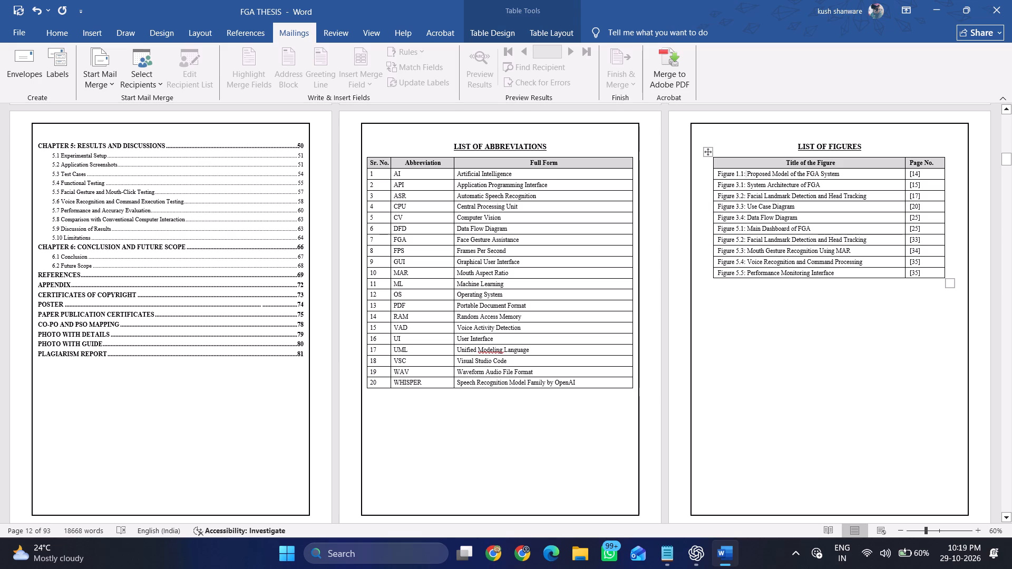
key(space)
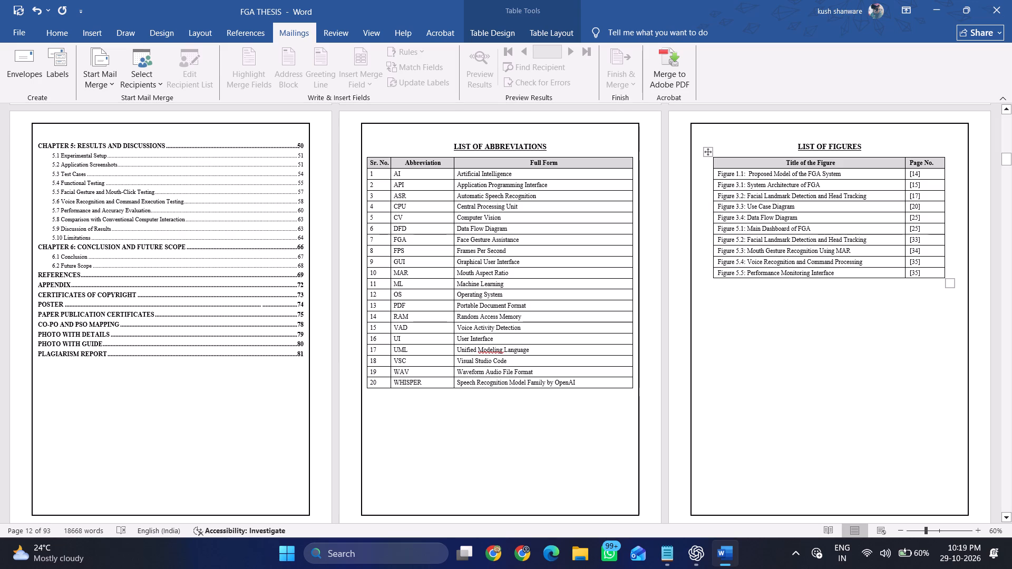
click(747, 183)
key(space)
click(746, 194)
key(space)
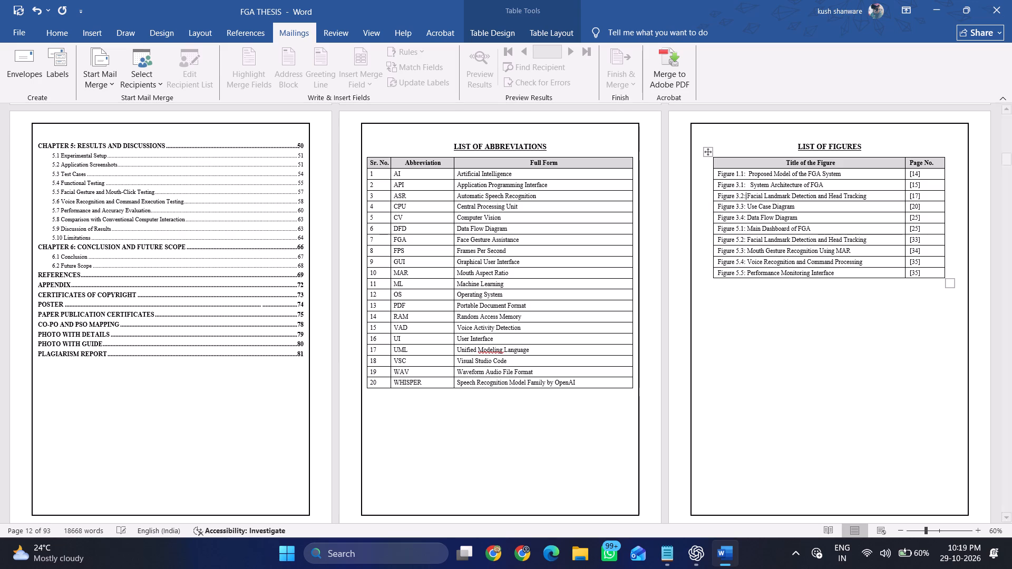
click(745, 209)
key(space)
click(745, 218)
key(space)
Add an extra space after the colon in the List of Figures titles for Figures 5.1 to 5.5.
click(745, 227)
key(space)
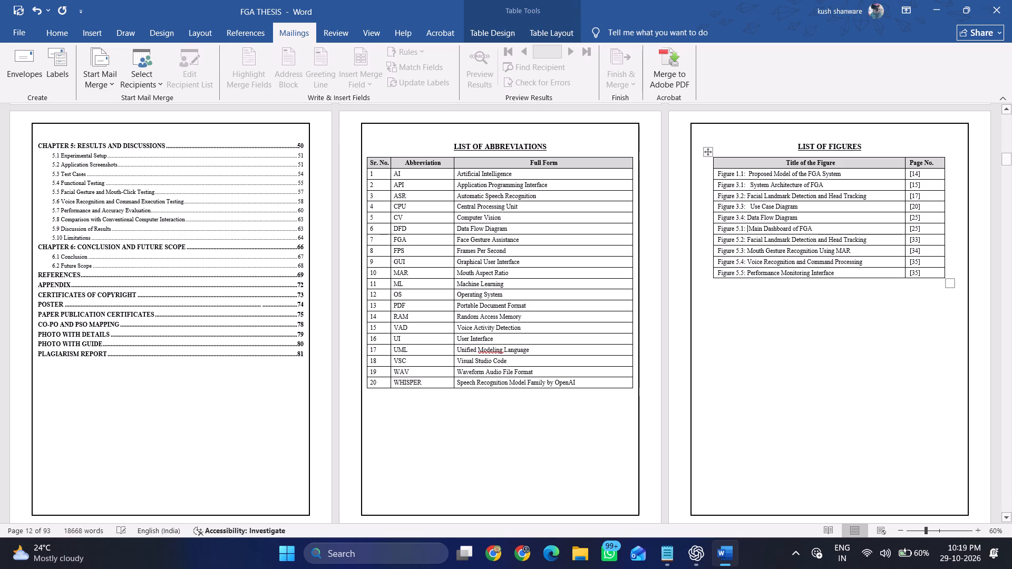
click(748, 240)
key(space)
click(747, 252)
key(space)
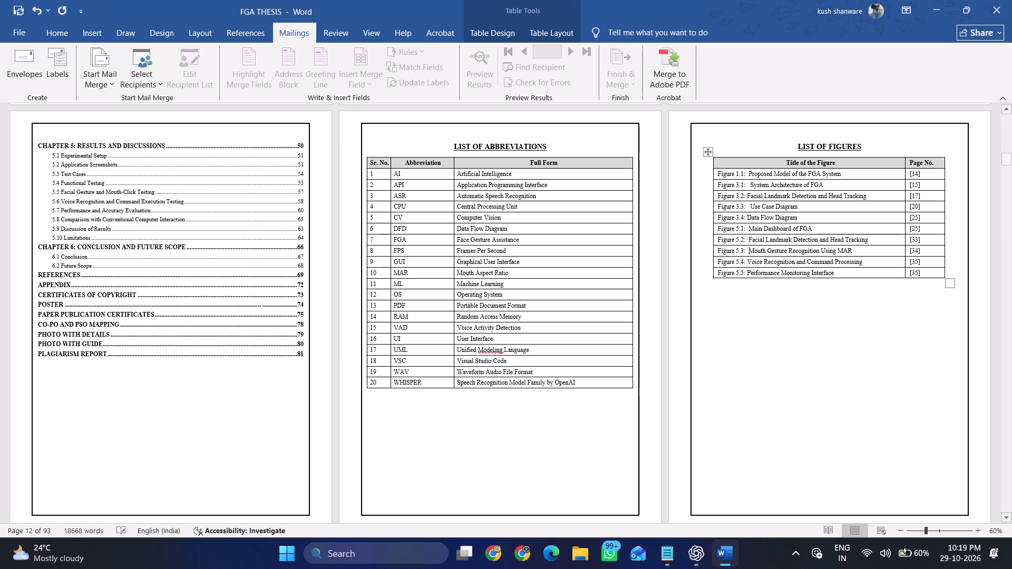
click(746, 258)
click(746, 262)
key(space)
click(746, 267)
key(space)
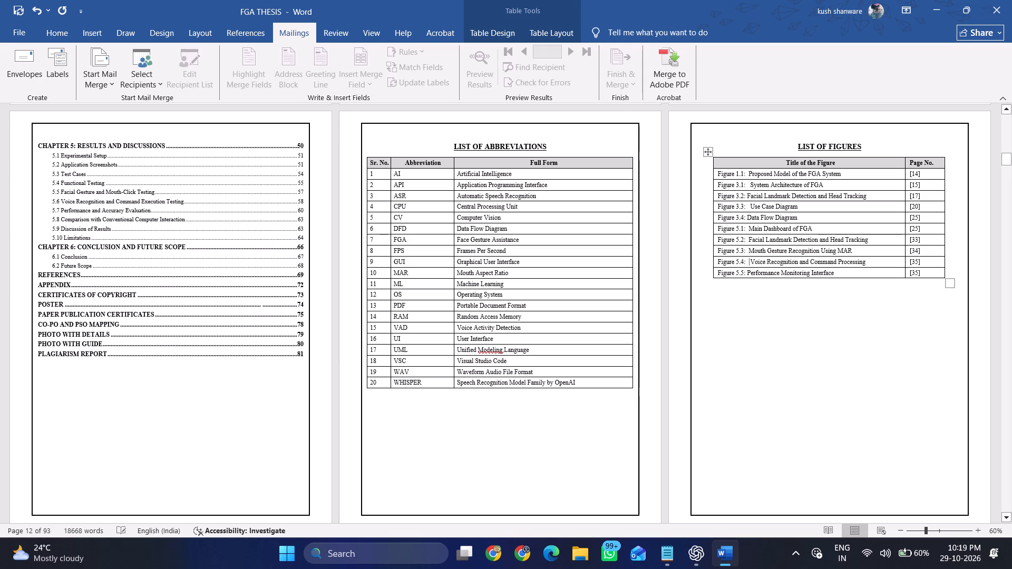
key(BackSpace)
click(747, 272)
key(space)
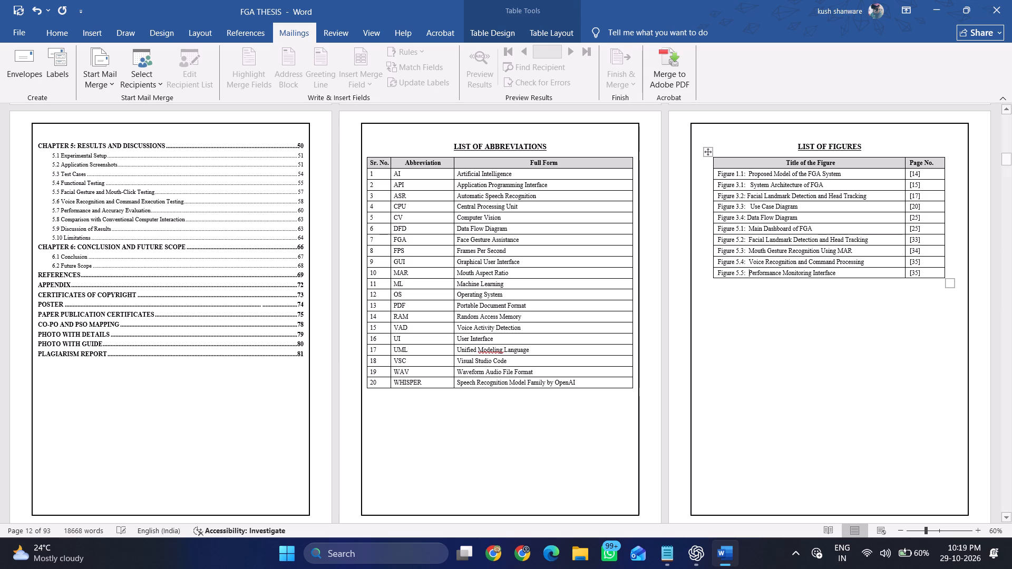
Replace the bracketed page number of Figure 1.1 in the List of Figures with 7, saving the document along the way.
click(930, 173)
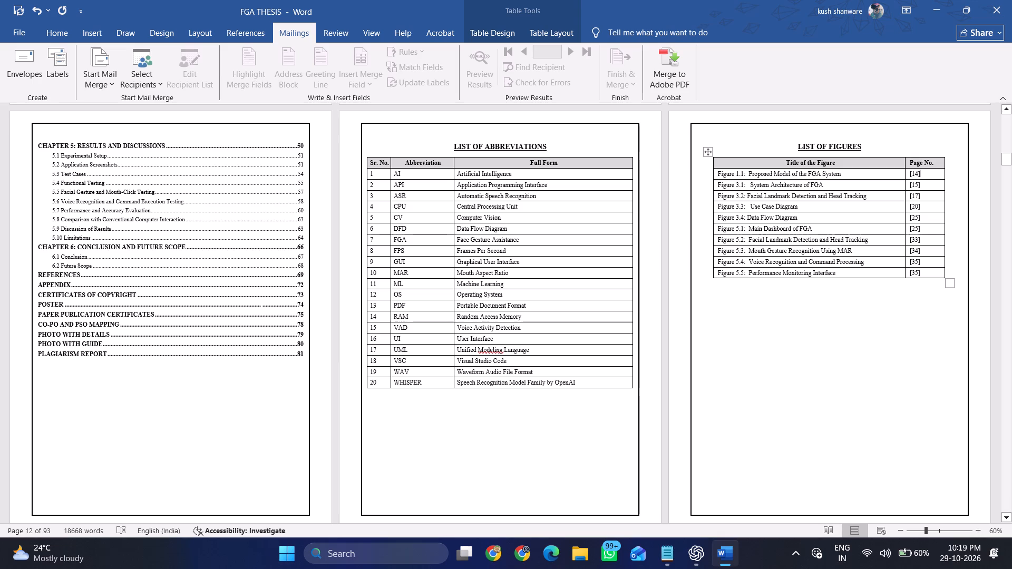
key(BackSpace)
key(BackSpace)
key(F12)
key(F12)
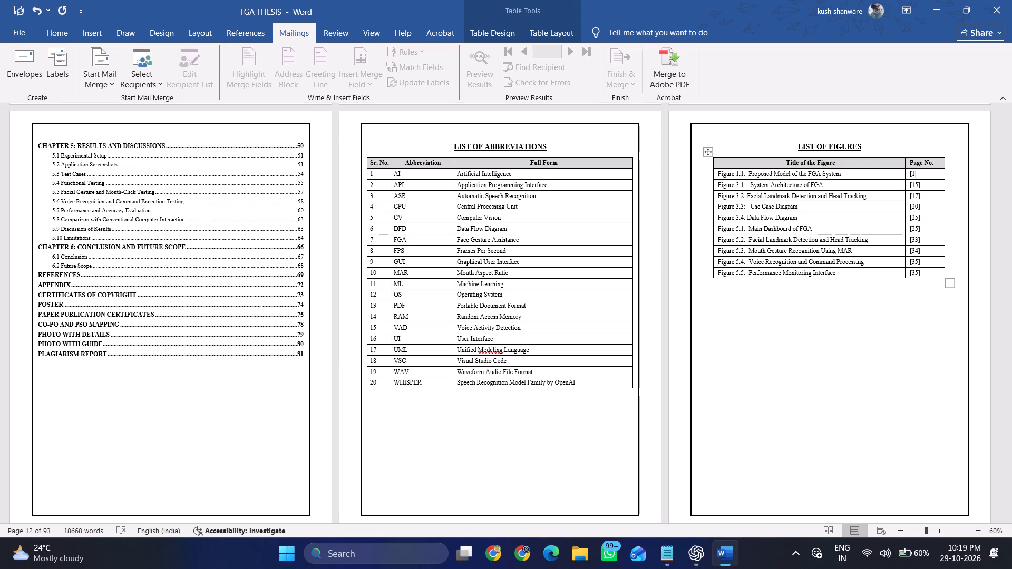
key(BackSpace)
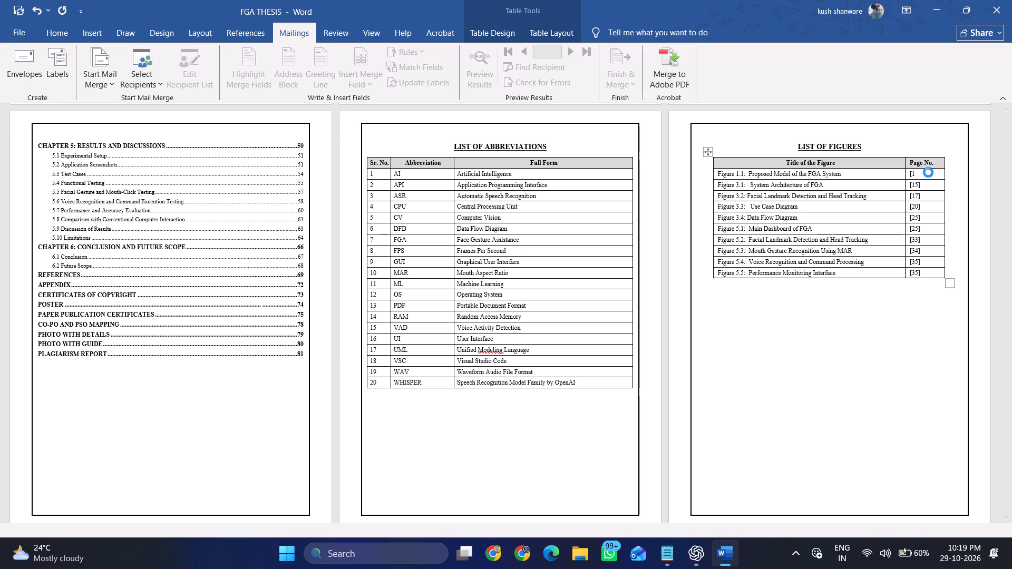
click(454, 309)
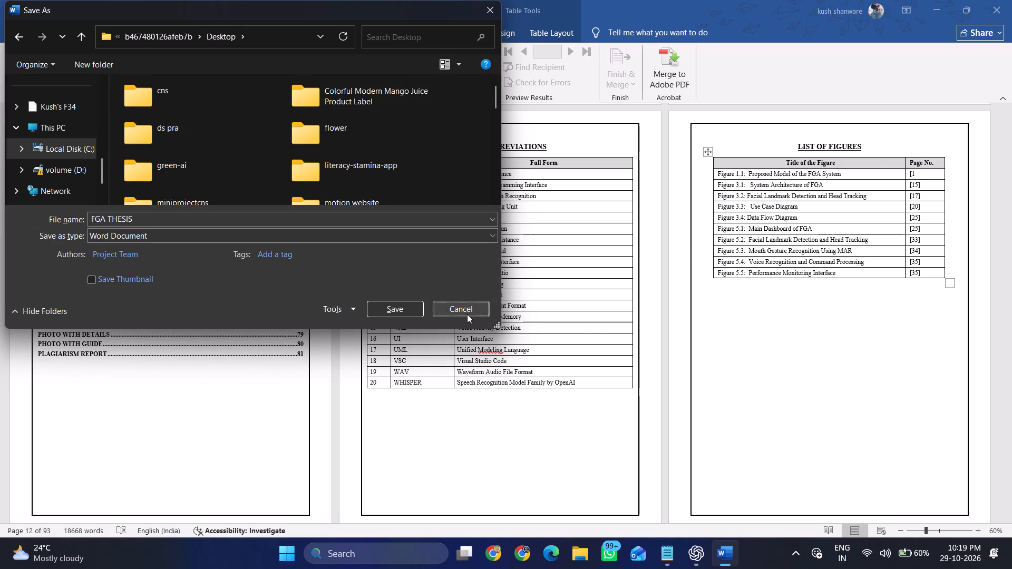
click(467, 308)
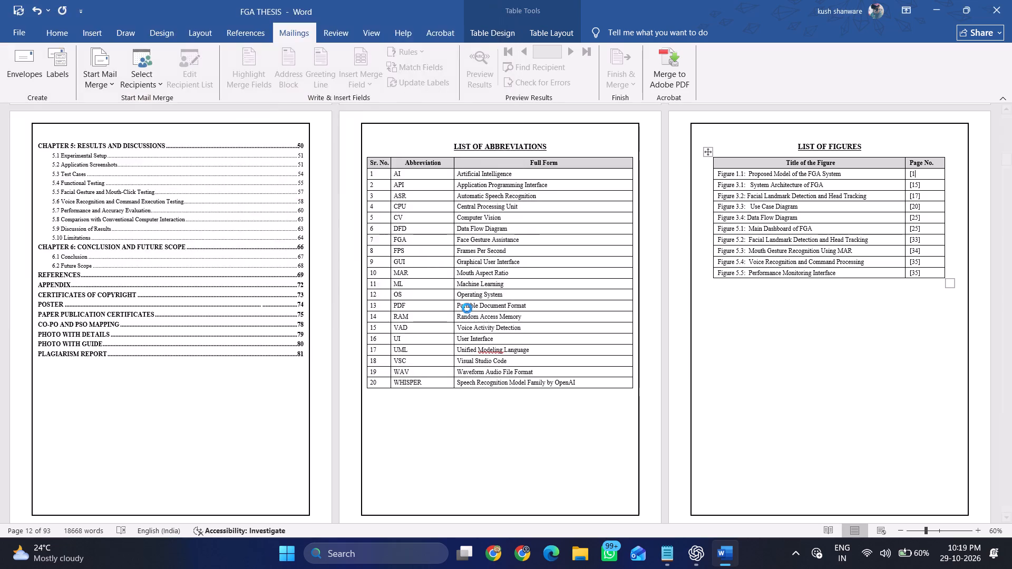
click(472, 312)
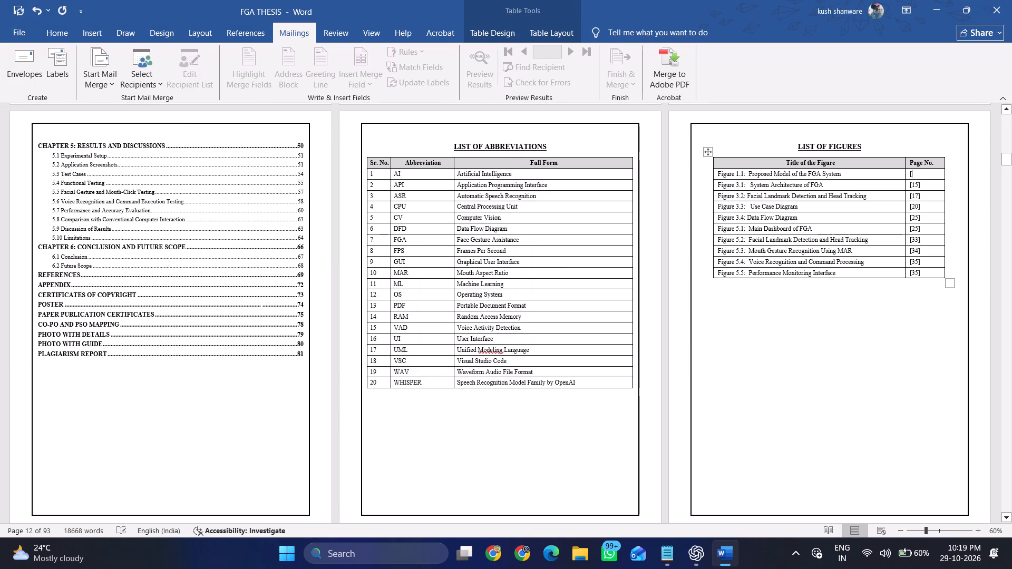
click(804, 360)
key(ctrl+s)
click(917, 174)
key(BackSpace)
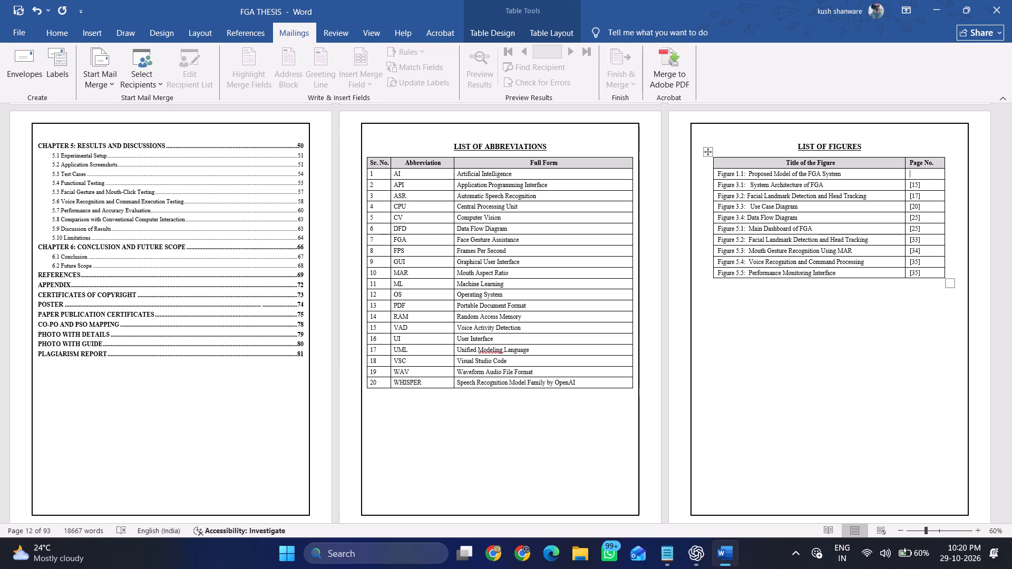
key(7)
Clear the bracketed page numbers of Figures 3.1 and 3.2 in the List of Figures.
key(Down)
key(Right)
key(Right)
key(Right)
key(BackSpace)
key(BackSpace)
key(BackSpace)
key(BackSpace)
key(Down)
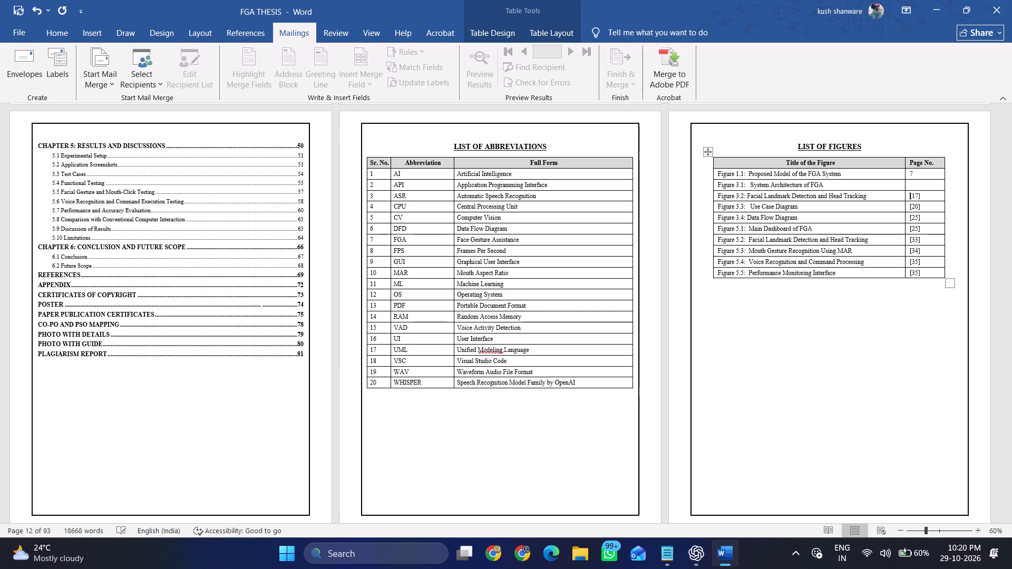
key(Right)
key(Right)
key(Right)
key(Right)
key(BackSpace)
key(BackSpace)
key(BackSpace)
key(BackSpace)
Clear the bracketed page numbers of Figures 3.3 and 3.4 in the List of Figures.
key(Down)
key(Right)
key(Right)
key(Right)
key(Right)
key(BackSpace)
key(BackSpace)
key(BackSpace)
key(BackSpace)
key(Down)
key(Right)
key(Right)
key(Right)
key(Right)
key(BackSpace)
key(BackSpace)
key(BackSpace)
key(BackSpace)
Clear the bracketed page numbers of Figures 5.1 and 5.2 in the List of Figures.
key(Down)
key(Right)
key(Right)
key(Right)
key(Right)
key(BackSpace)
key(BackSpace)
key(BackSpace)
key(BackSpace)
key(Down)
key(Right)
key(Right)
key(Right)
key(Right)
key(BackSpace)
key(BackSpace)
key(BackSpace)
key(BackSpace)
Clear the bracketed page numbers of Figures 5.3 and 5.4 in the List of Figures.
key(Down)
key(Right)
key(Right)
key(Right)
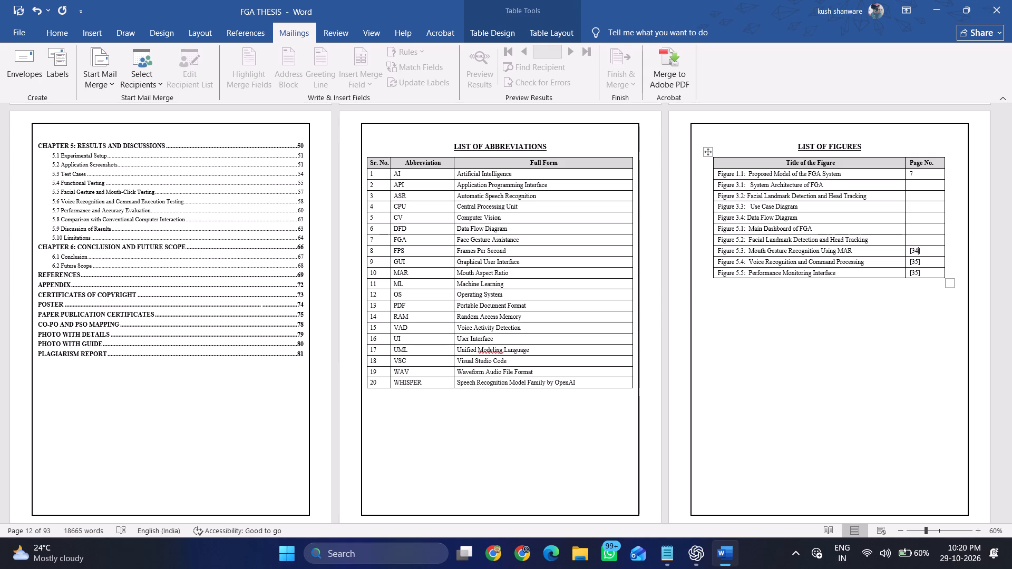
key(Right)
key(BackSpace)
key(BackSpace)
key(BackSpace)
key(BackSpace)
key(Down)
key(Right)
key(Right)
key(Right)
key(Right)
key(BackSpace)
key(BackSpace)
key(BackSpace)
key(BackSpace)
Replace the bracketed page number of Figure 5.5 in the List of Figures with 54.
key(Down)
key(Right)
key(Right)
key(Right)
key(Right)
key(BackSpace)
key(BackSpace)
key(BackSpace)
key(BackSpace)
text(54)
Working upward in the List of Figures, enter page numbers 53 for Figures 5.4 and 5.3, 52 for Figure 5.2, and 51 for Figure 5.1.
key(Up)
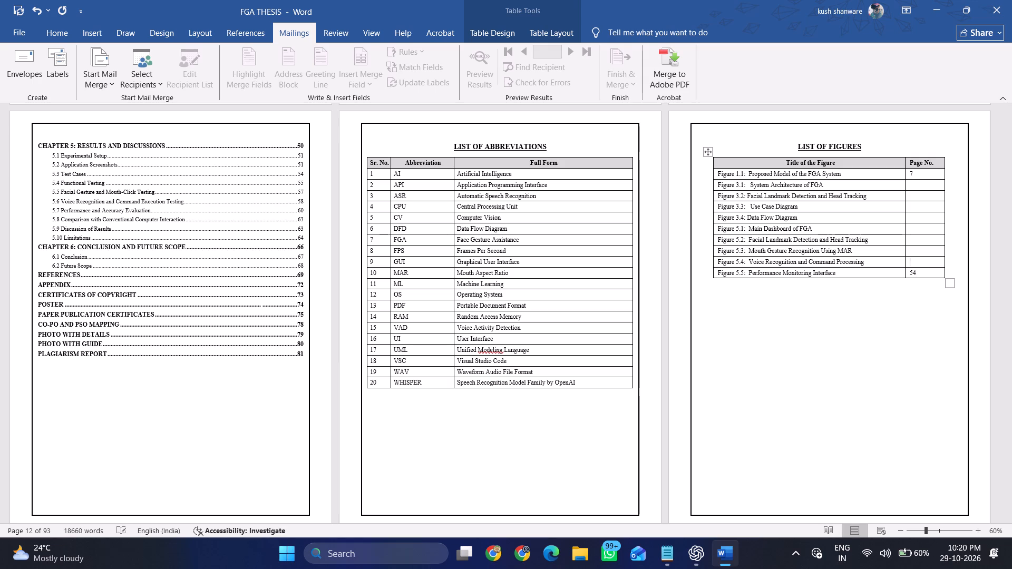
text(53)
key(Up)
text(53)
key(Up)
text(52)
key(Up)
text(51)
Working upward in the List of Figures, enter page numbers 33 for Figure 3.4, 29 for 3.3, 24 for 3.2, and 21 for 3.1.
key(Up)
text(33)
key(Up)
text(29)
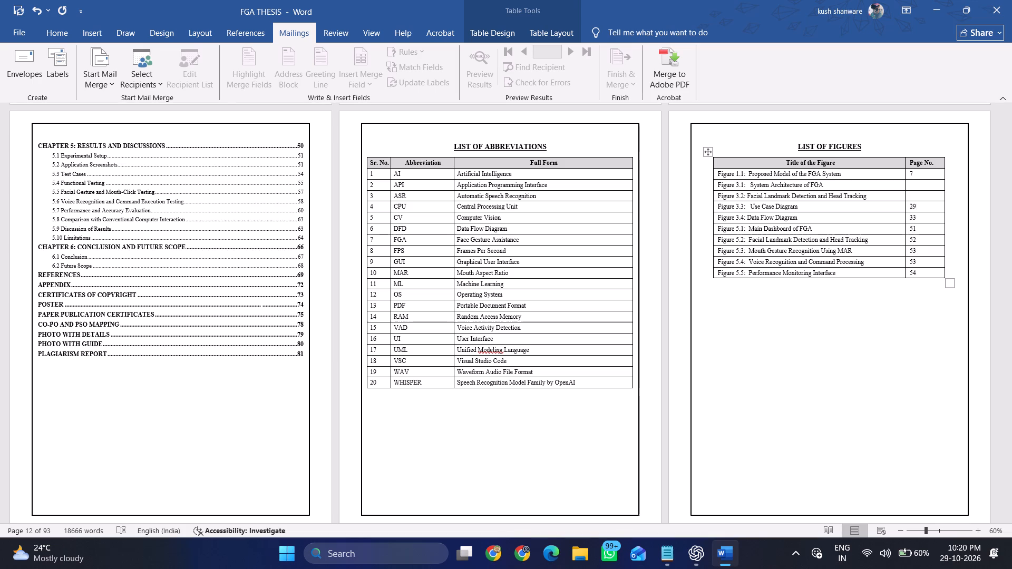
key(Up)
text(24)
key(Up)
text(21)
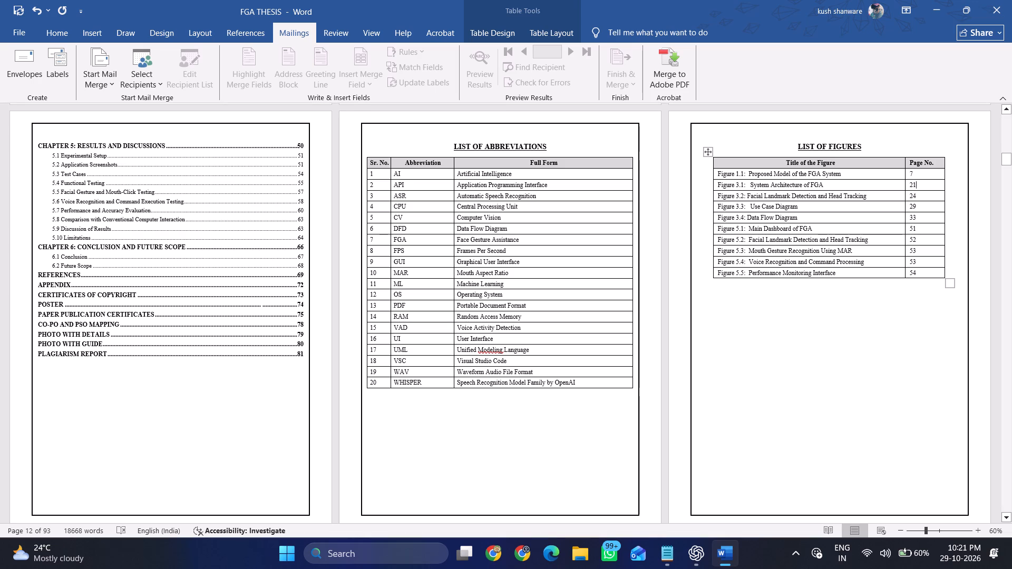
click(890, 325)
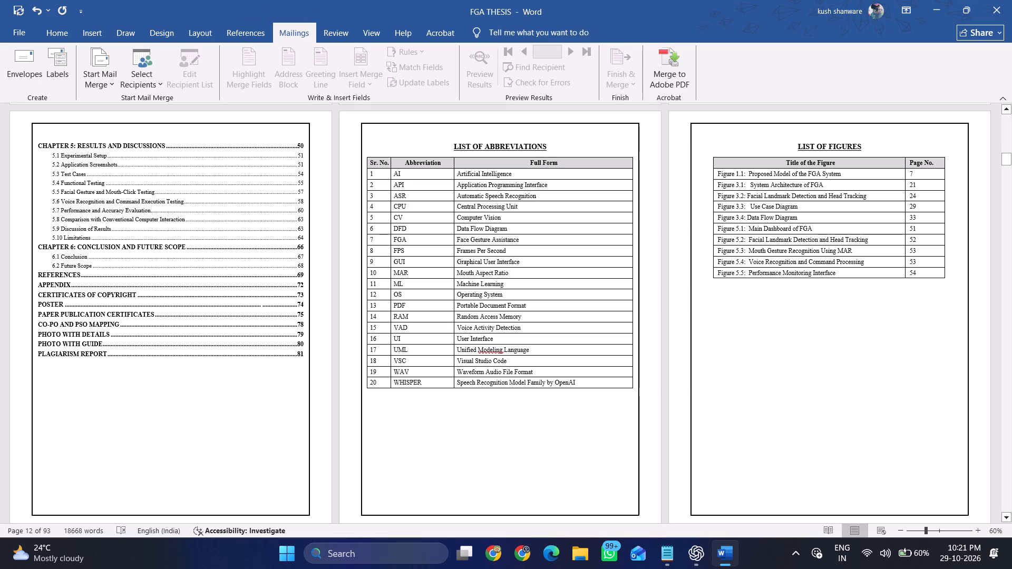
Review the table of contents and front matter pages preceding the List of Figures.
scroll(532, 346, up, 4)
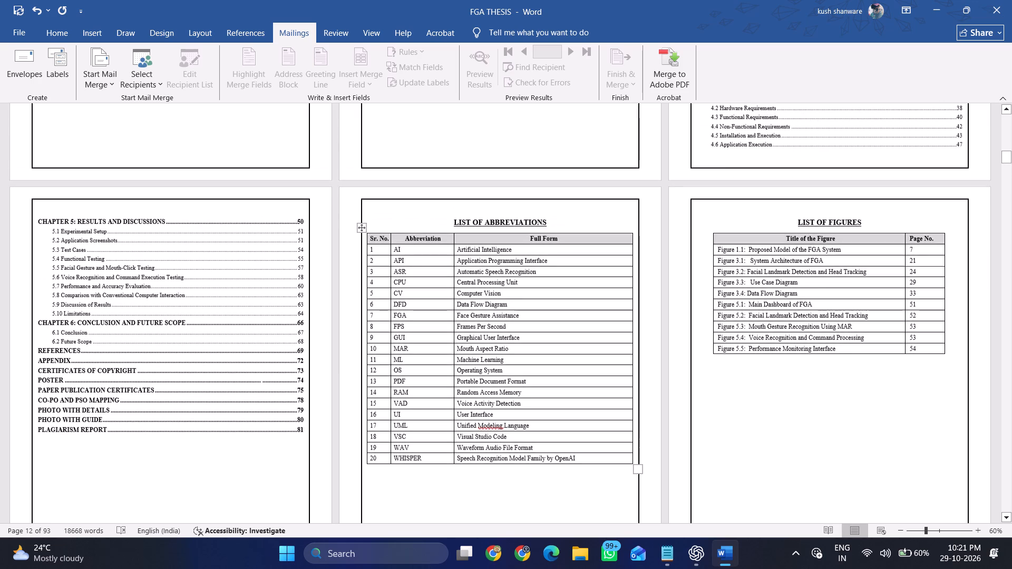
scroll(532, 346, up, 9)
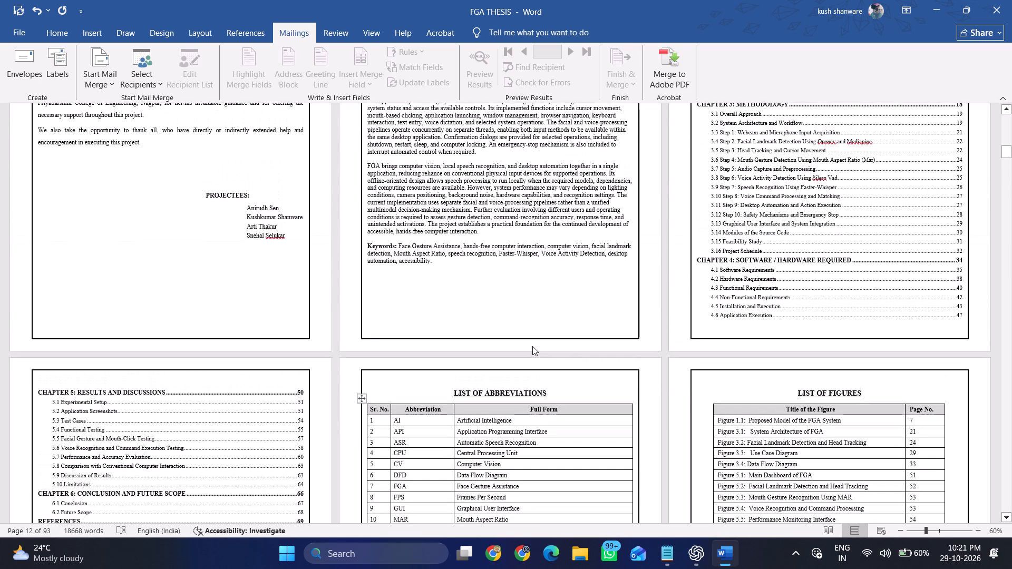
scroll(532, 346, up, 4)
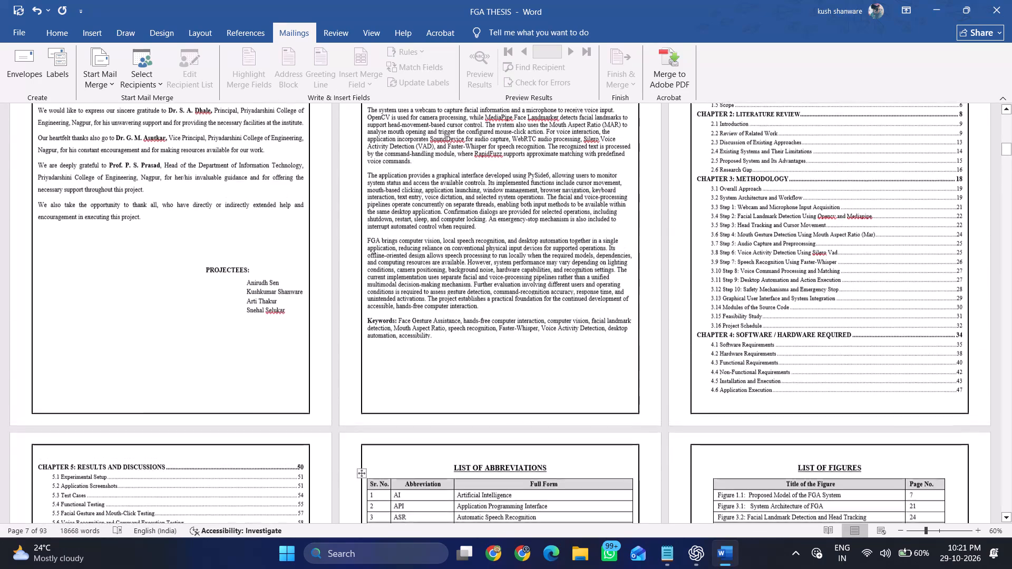
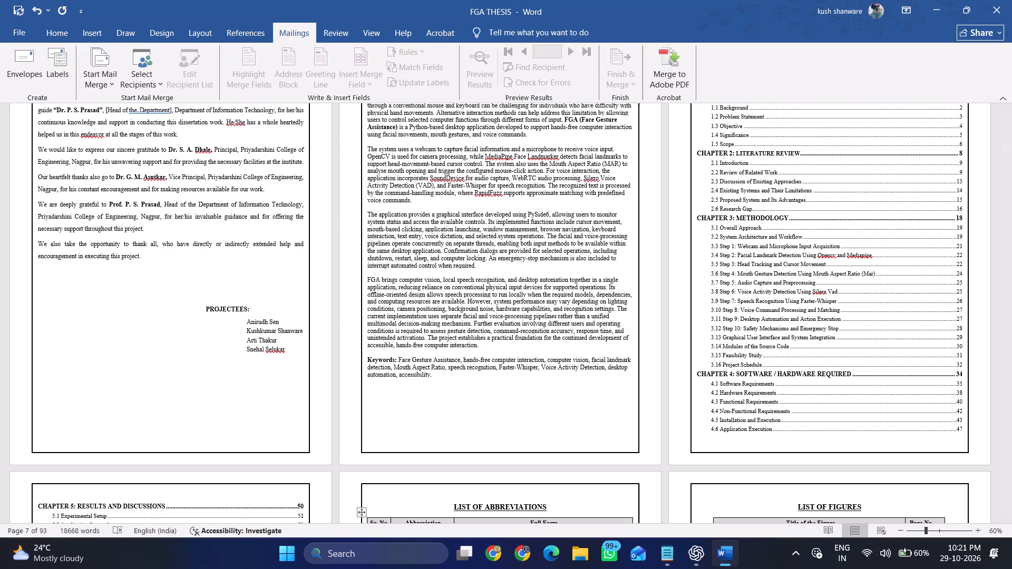
Review the front matter pages from the acknowledgement back to the title page.
scroll(437, 320, up, 13)
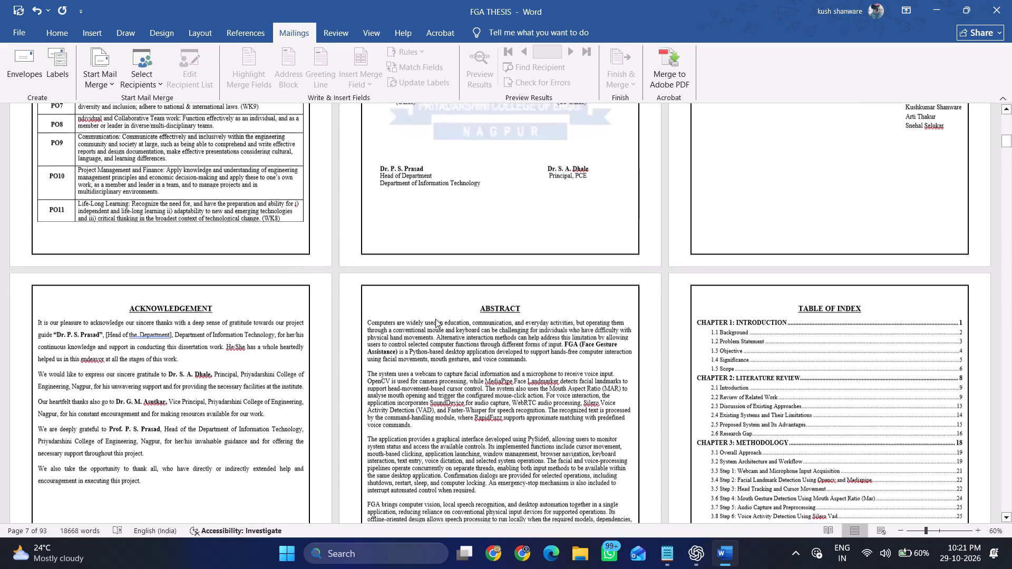
scroll(435, 319, up, 14)
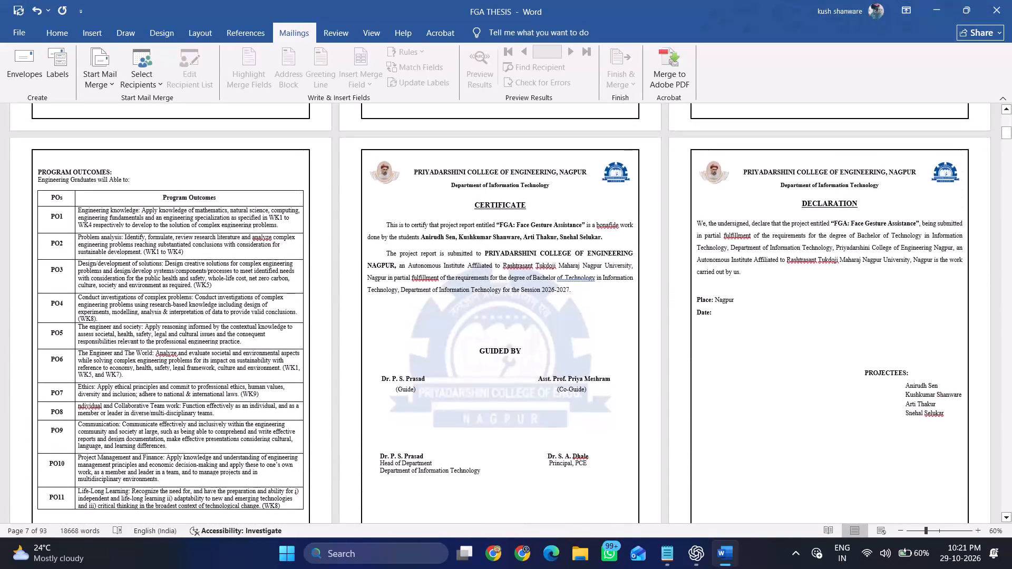
scroll(446, 341, up, 9)
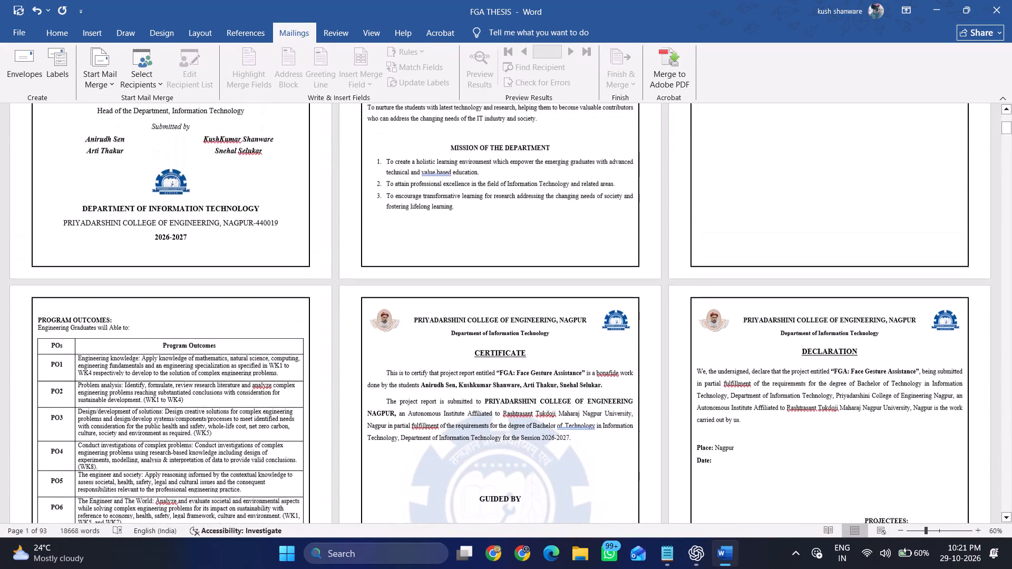
scroll(446, 341, up, 4)
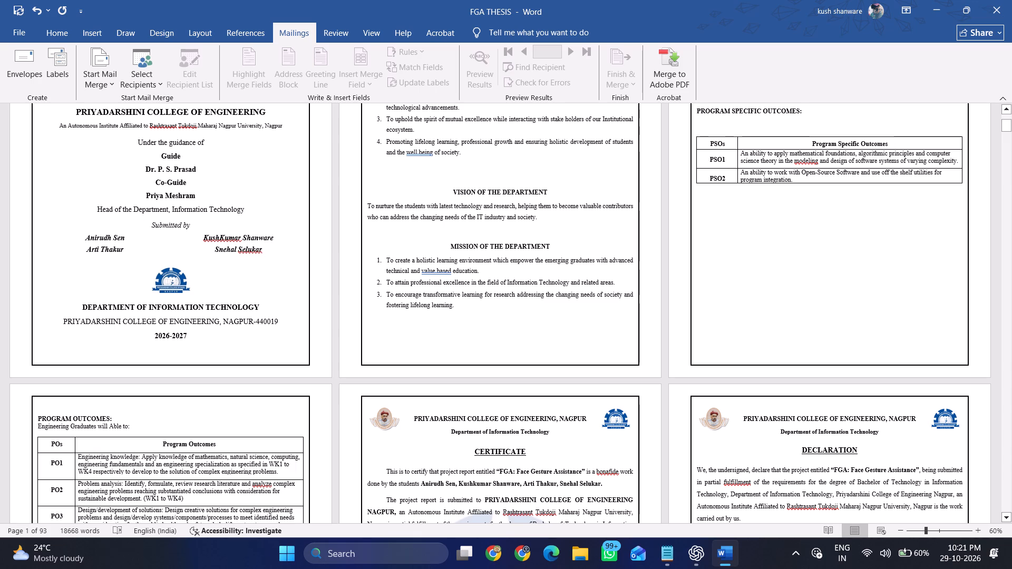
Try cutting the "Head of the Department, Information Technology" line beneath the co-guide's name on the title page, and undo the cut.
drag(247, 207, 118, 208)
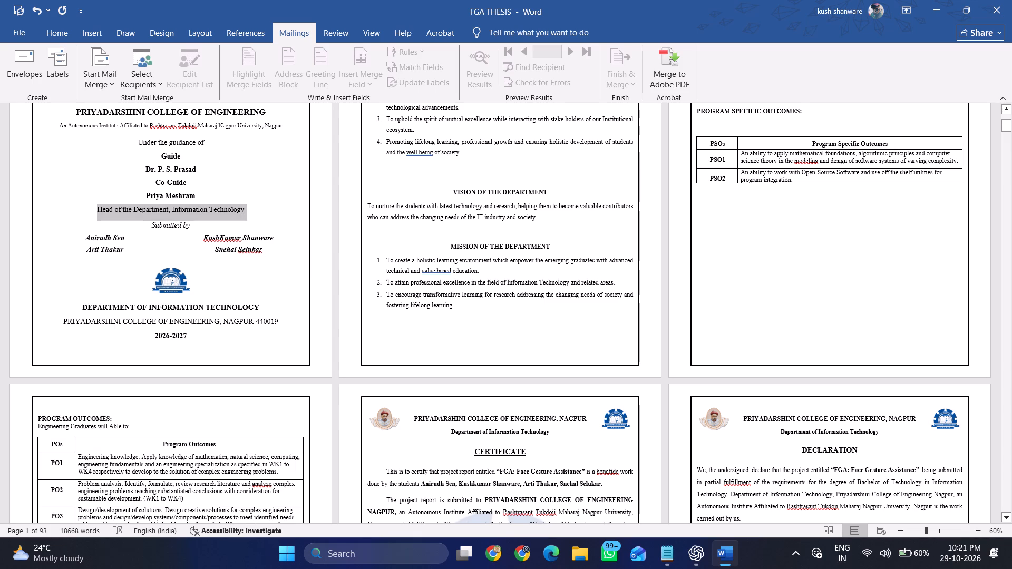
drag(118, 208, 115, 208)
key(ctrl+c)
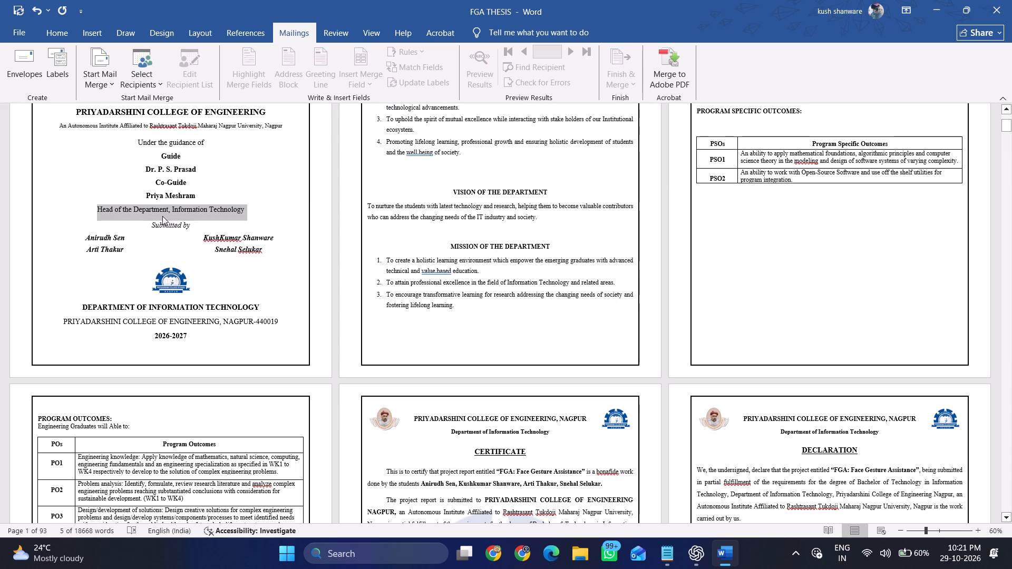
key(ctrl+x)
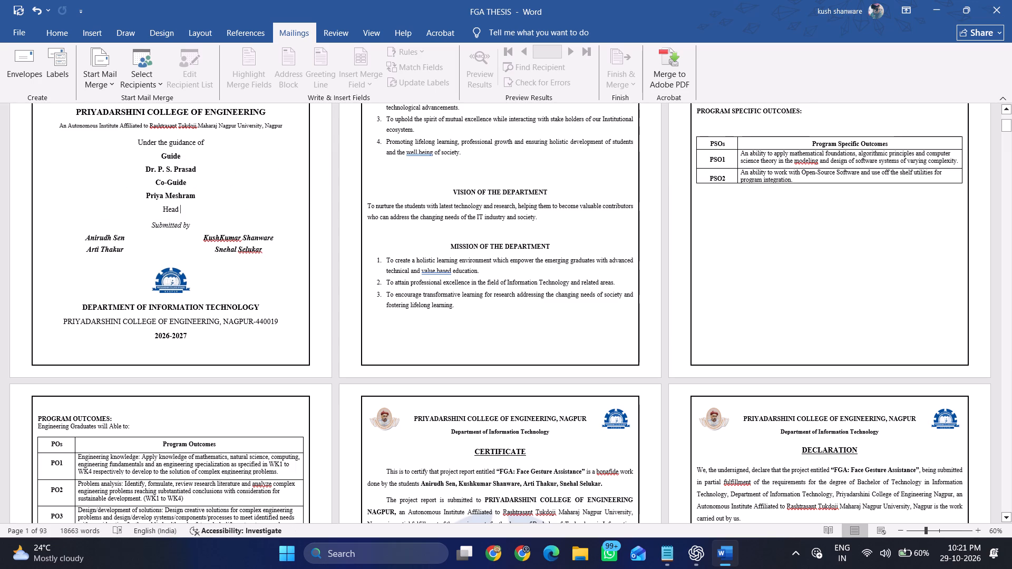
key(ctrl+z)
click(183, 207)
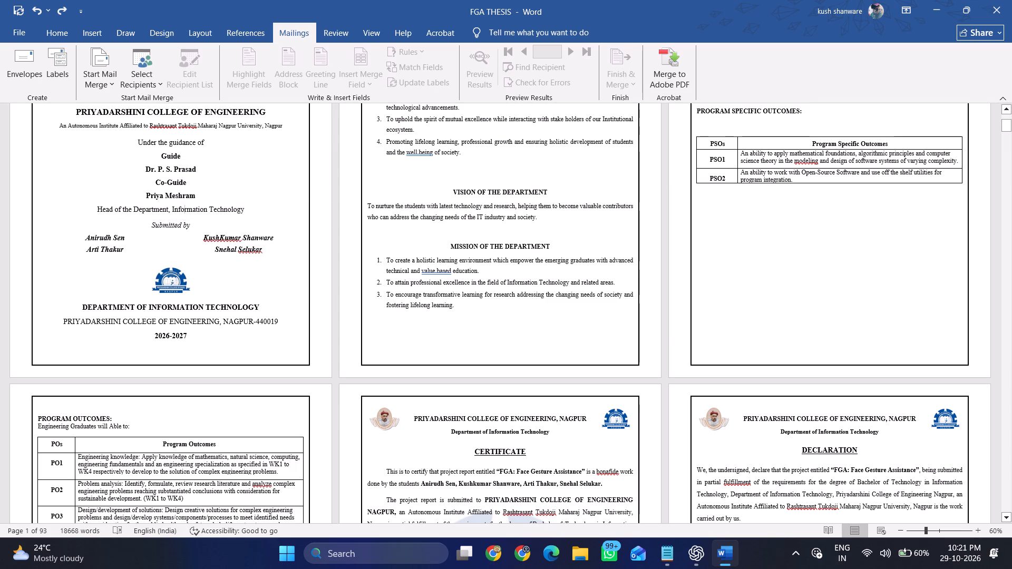
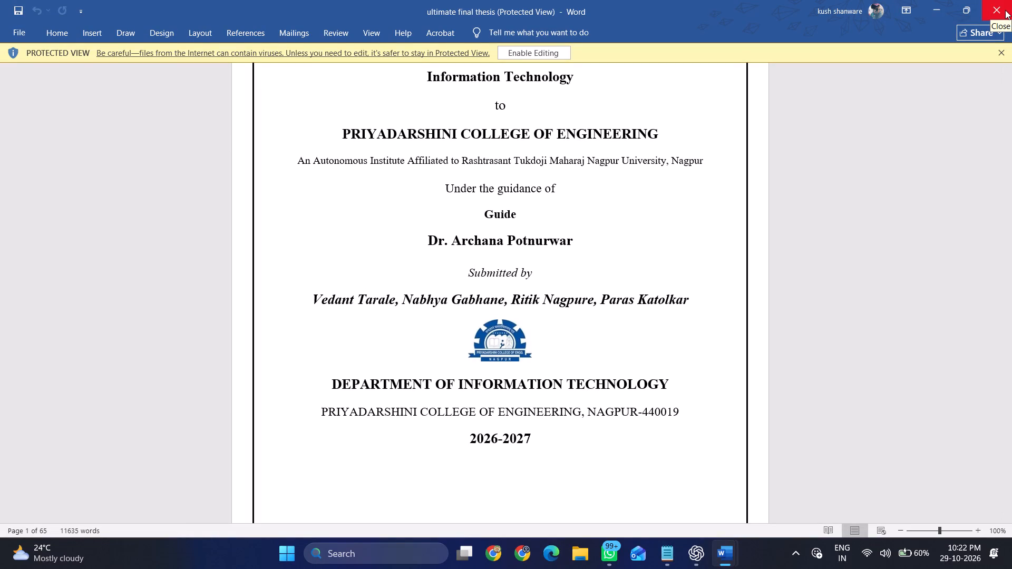
Compare the title page of FGA THESIS with that of the protected "ultimate final thesis" document, and close the latter.
key(alt+Tab)
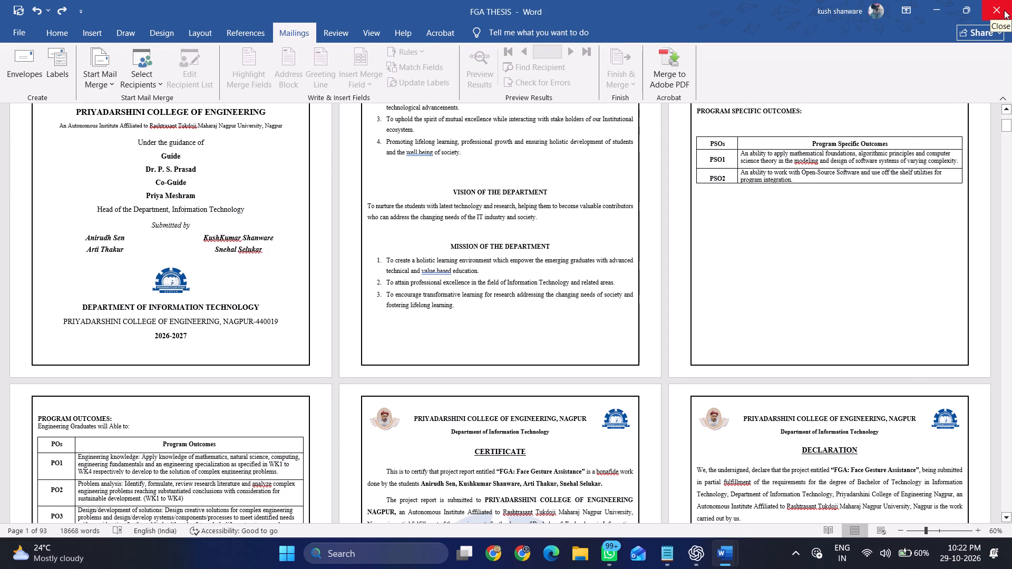
key(alt+Tab)
key(alt+Tab)
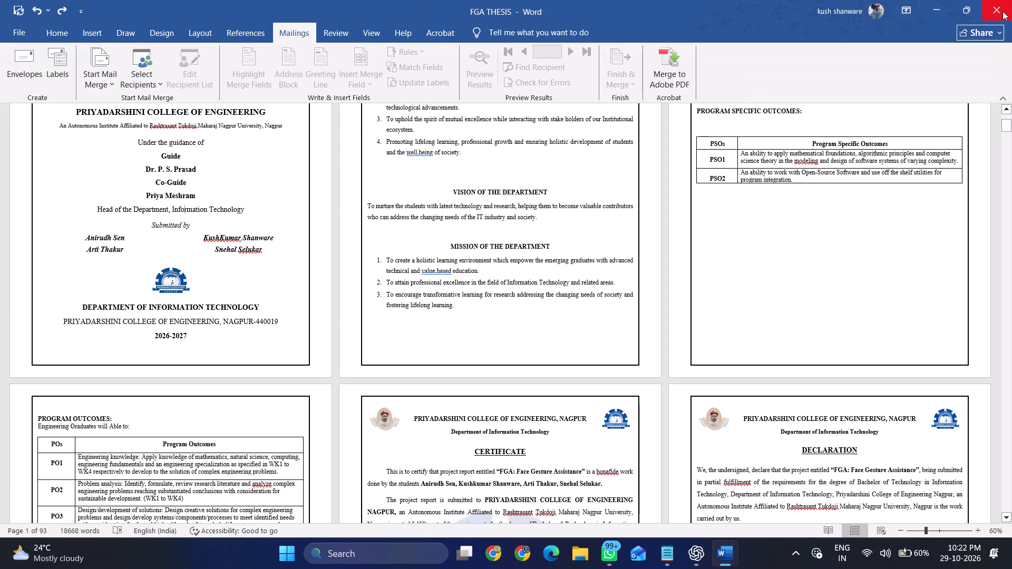
key(alt+Tab)
click(1000, 16)
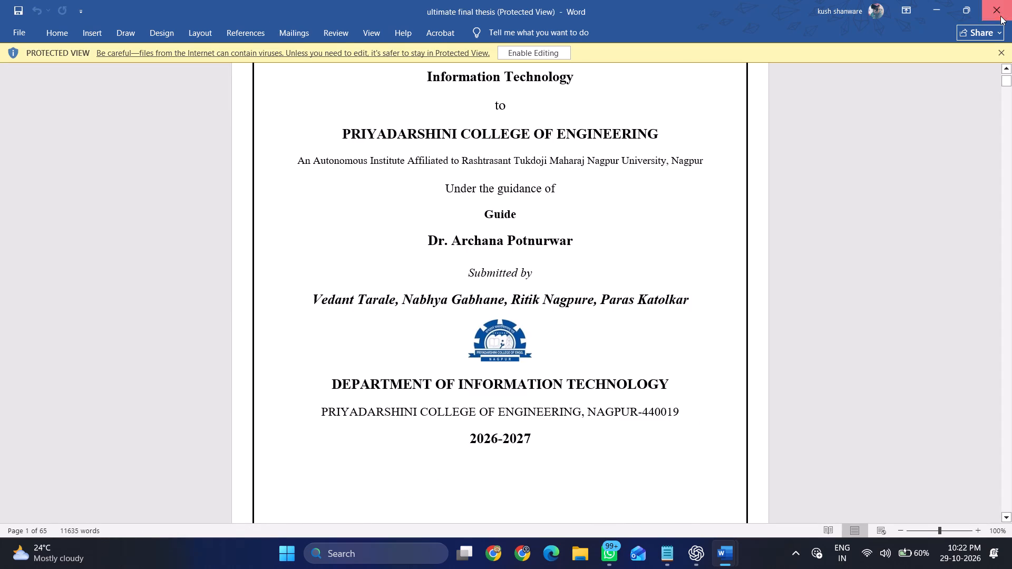
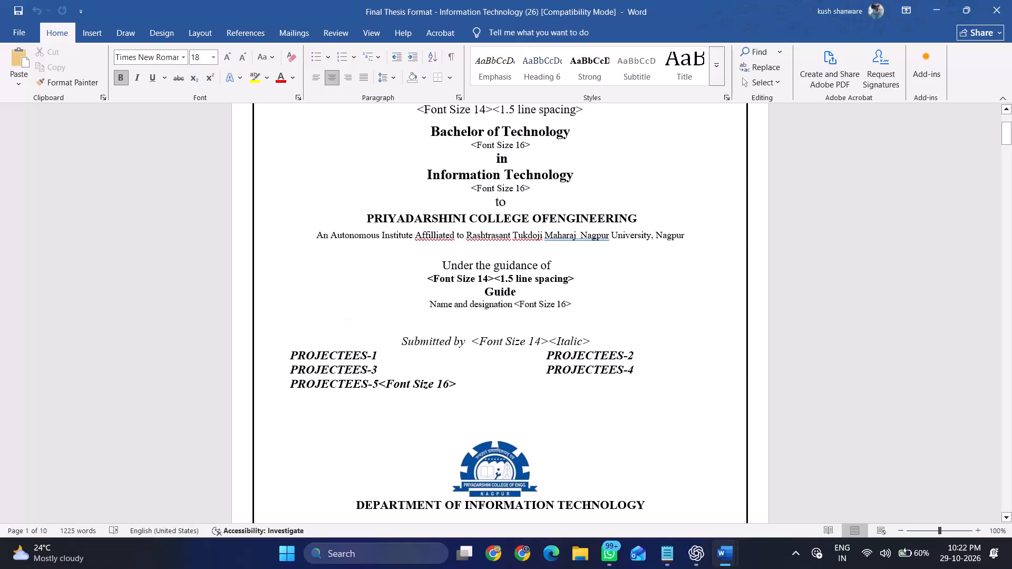
In FGA THESIS, move the line "Head of the Department, Information Technology" from under the co-guide's name to directly under the guide's name.
key(alt+Tab)
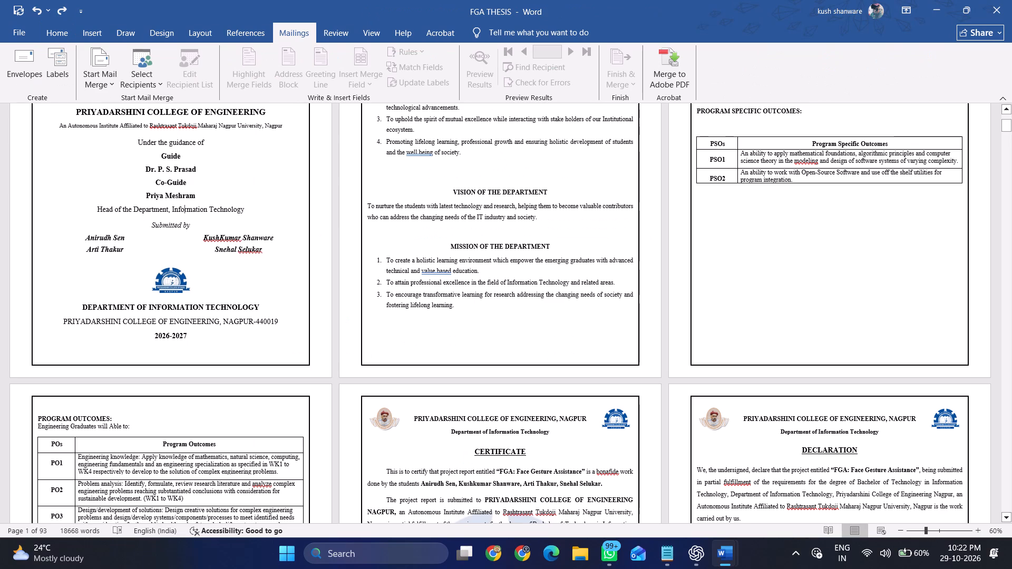
scroll(236, 195, up, 1)
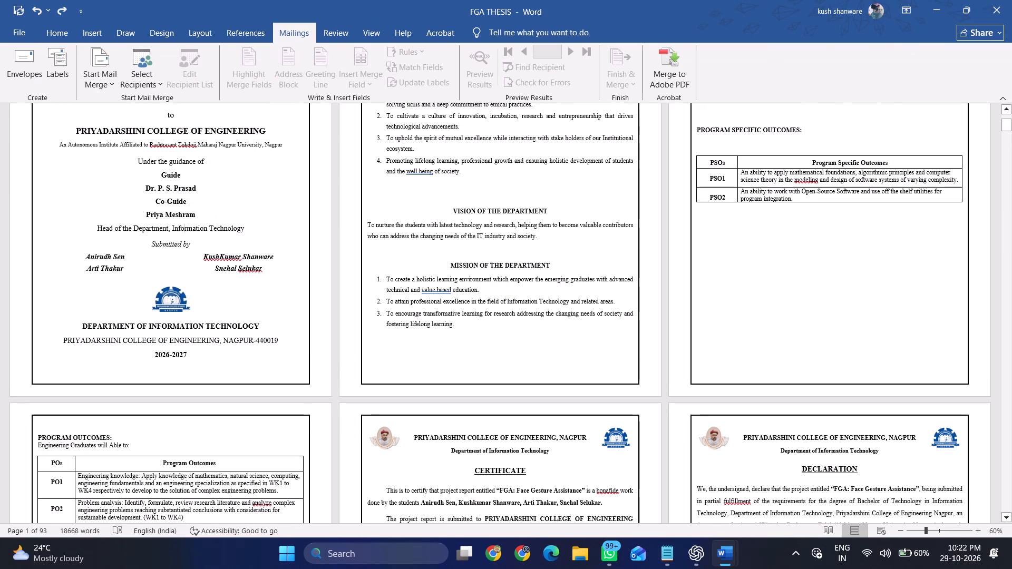
click(171, 228)
drag(251, 228, 144, 229)
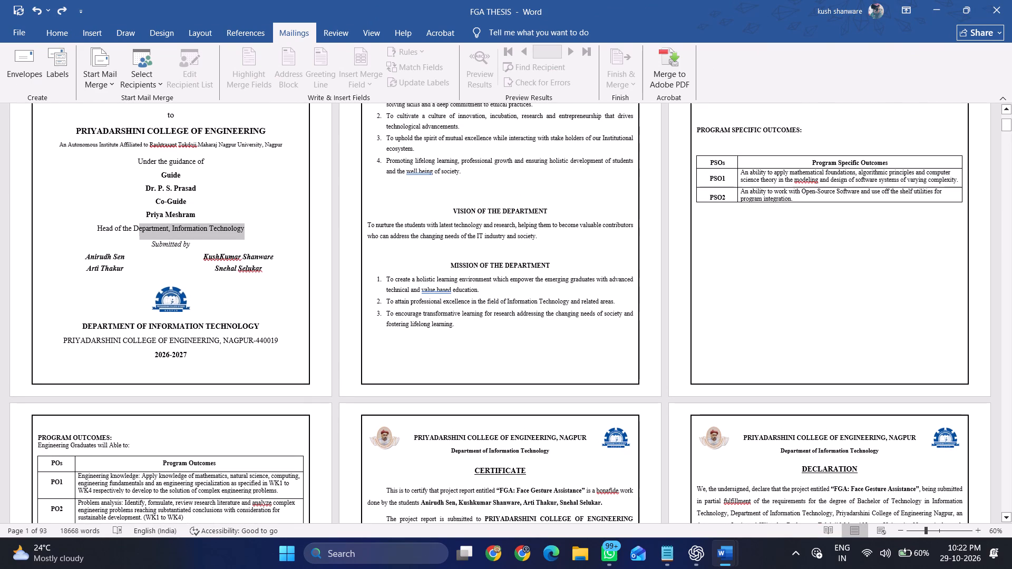
drag(144, 229, 85, 237)
key(ctrl+x)
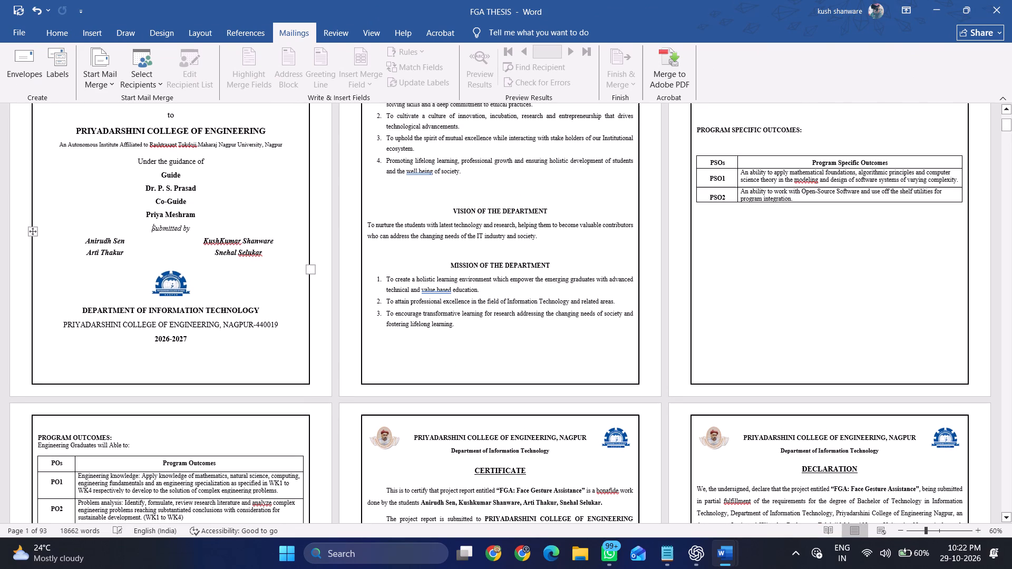
click(206, 188)
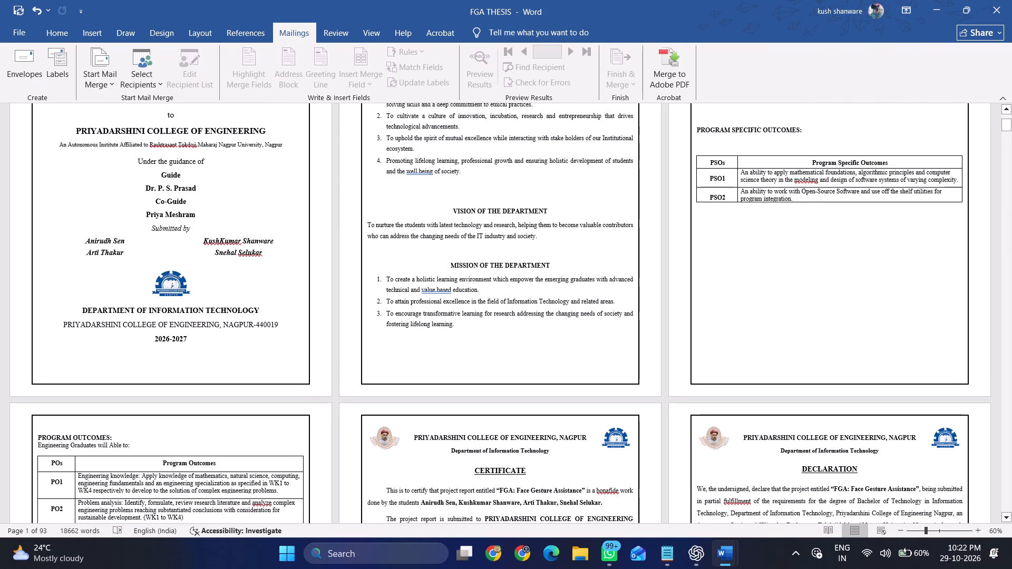
key(Return)
key(ctrl+v)
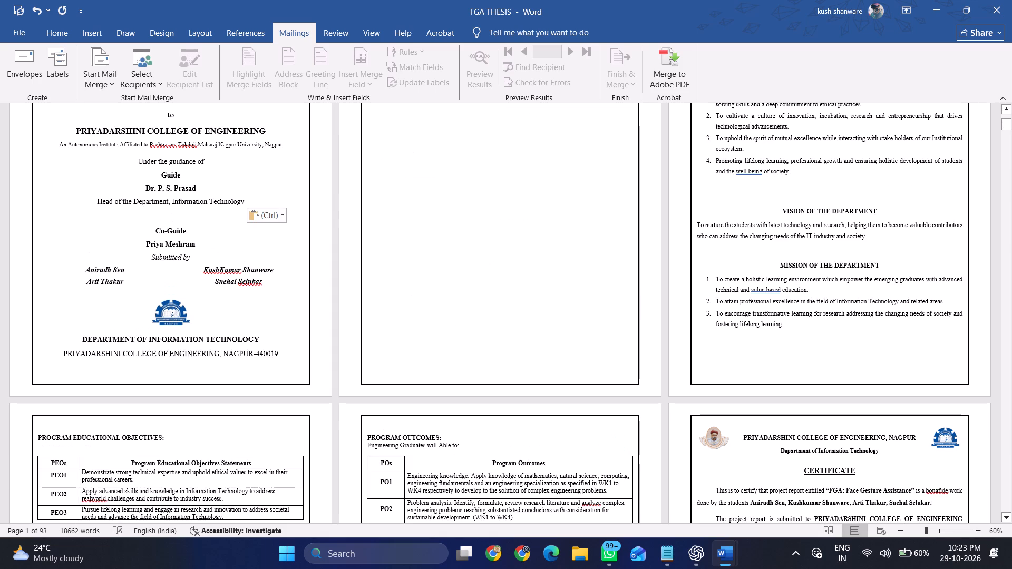
key(BackSpace)
key(BackSpace)
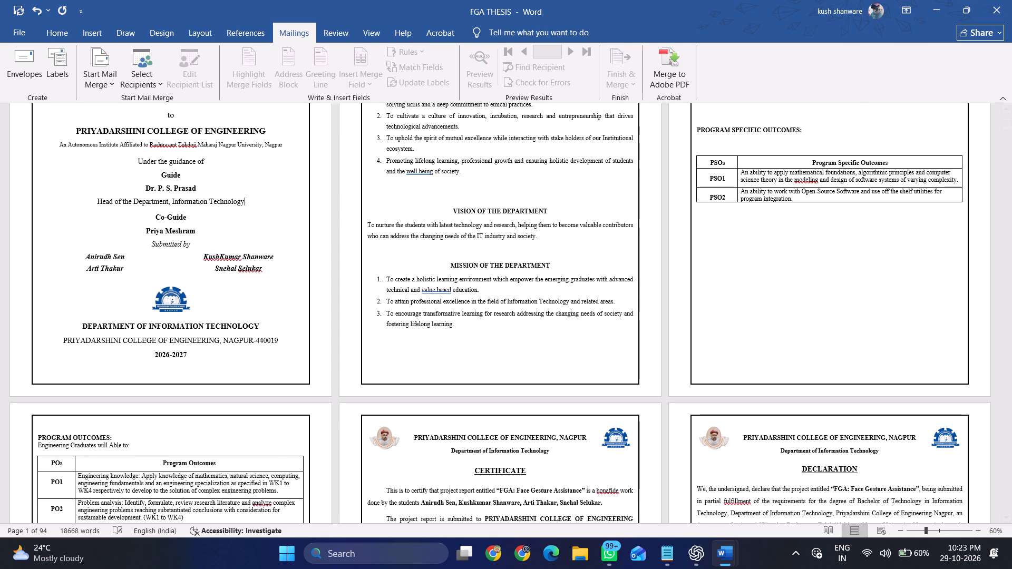
Add a new line below the co-guide's name on the title page, checking the guide block in Final Thesis Format.
click(208, 228)
key(Return)
key(alt+Tab)
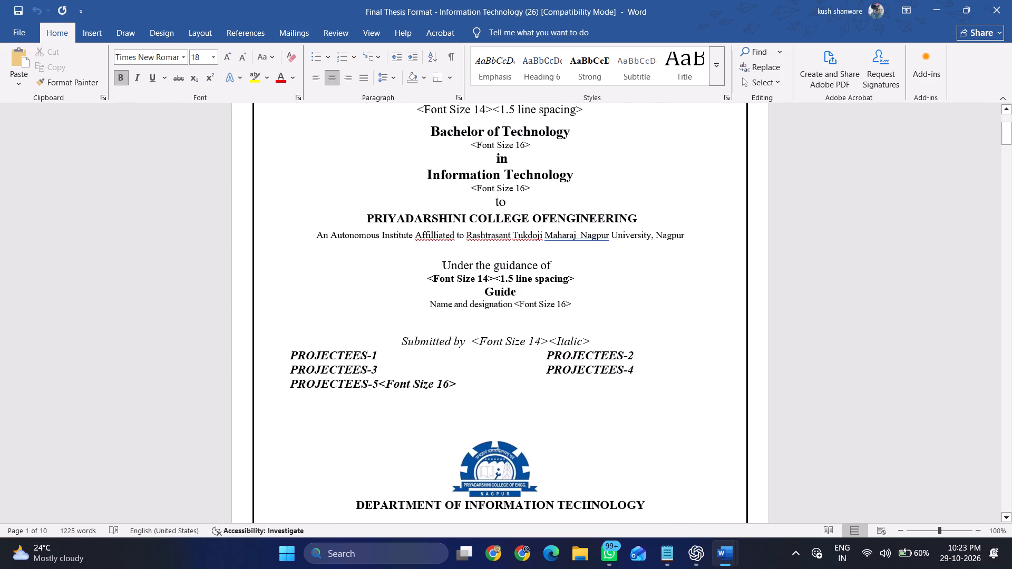
key(alt+Tab)
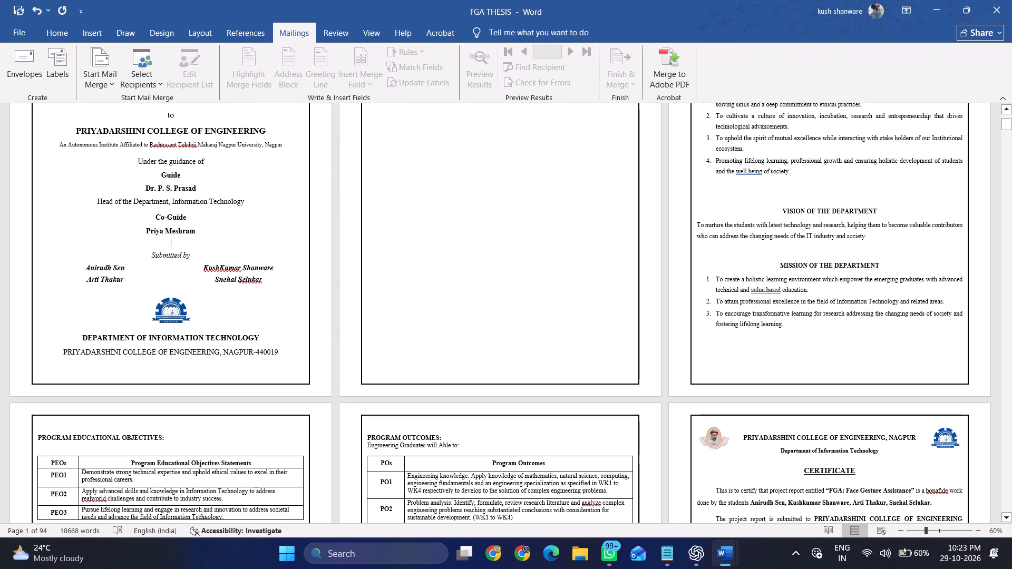
key(alt+Tab)
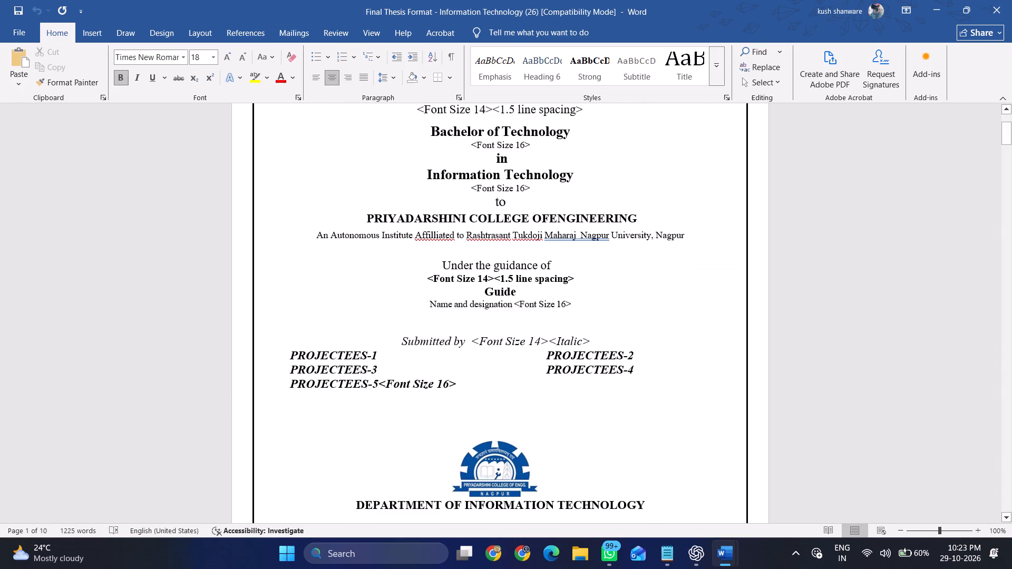
key(alt+Tab)
Search for "Assistant Professor short form" in Chrome and copy "Assistant Professor" onto the new line under the co-guide's name in Word.
click(494, 551)
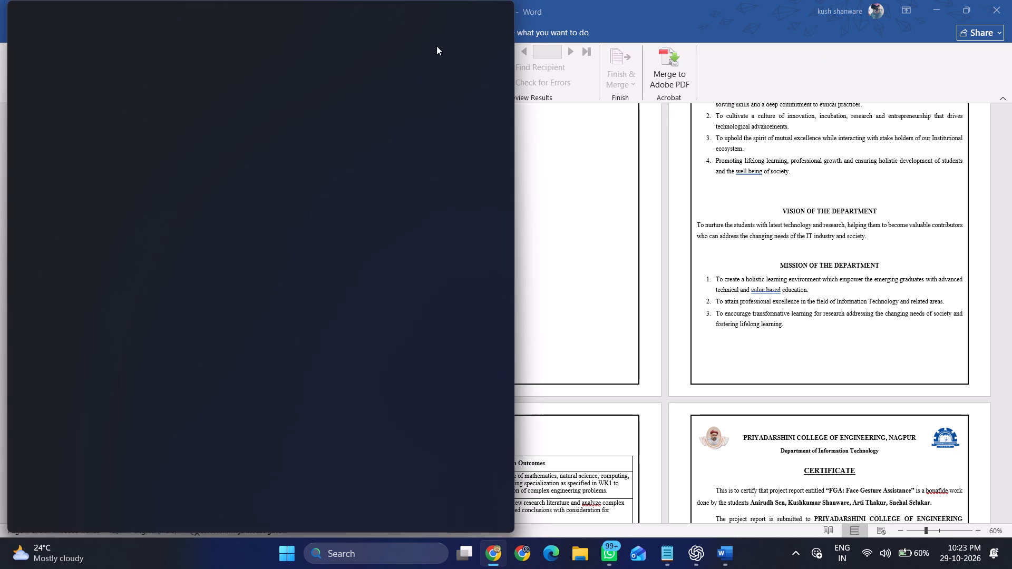
click(280, 41)
text(ass)
click(258, 92)
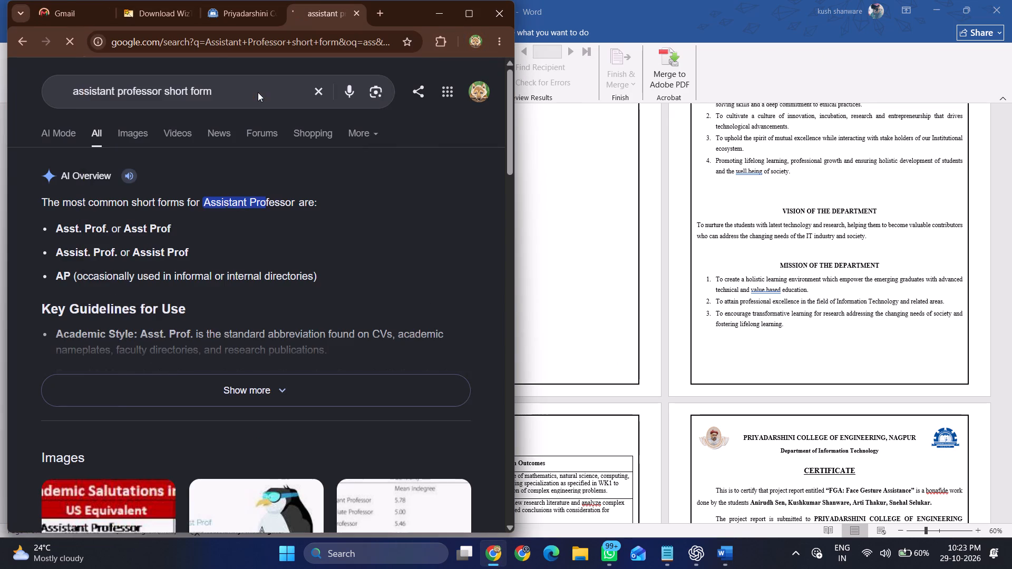
drag(211, 200, 239, 202)
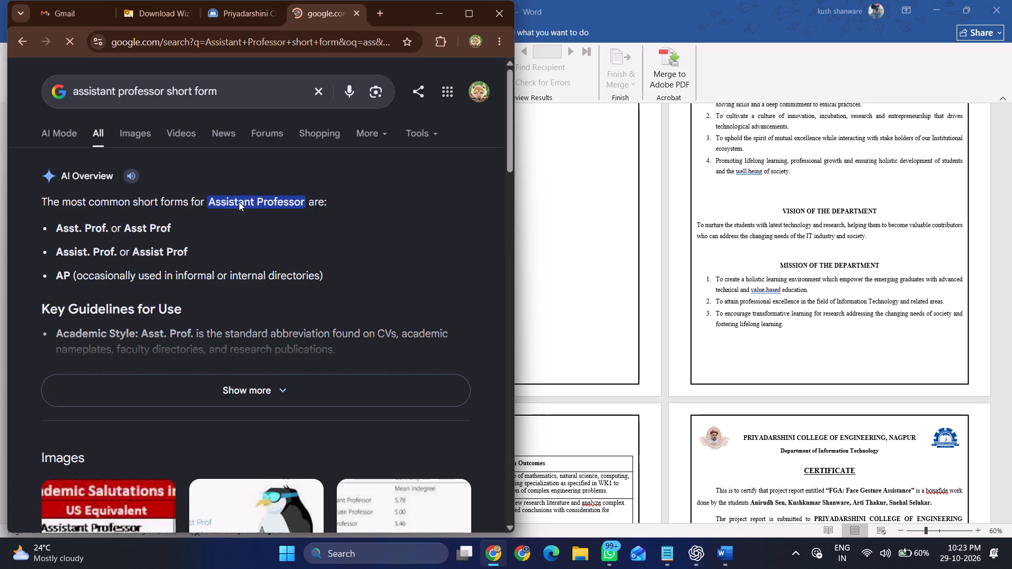
drag(239, 202, 244, 201)
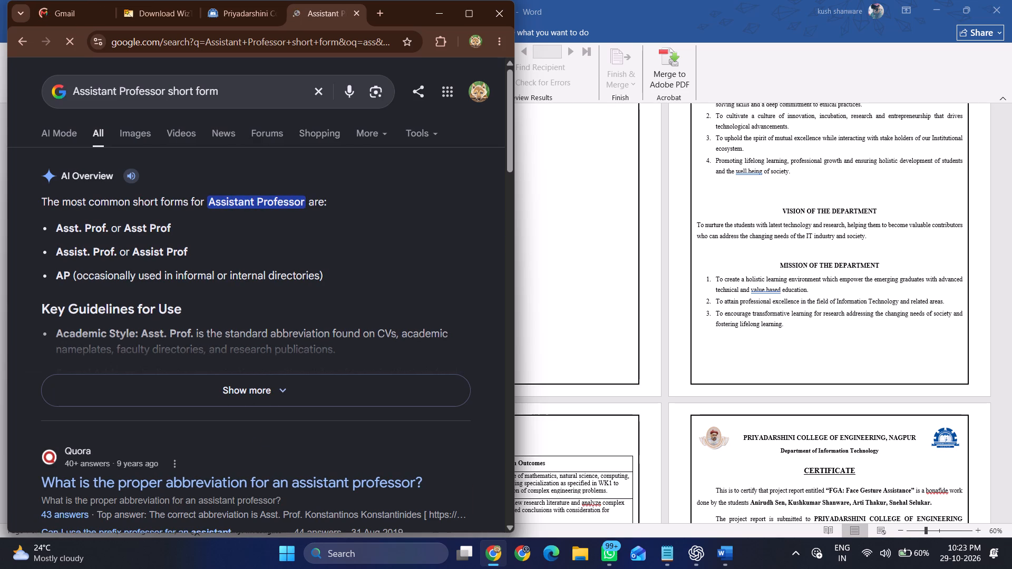
drag(304, 204, 209, 204)
key(ctrl+c)
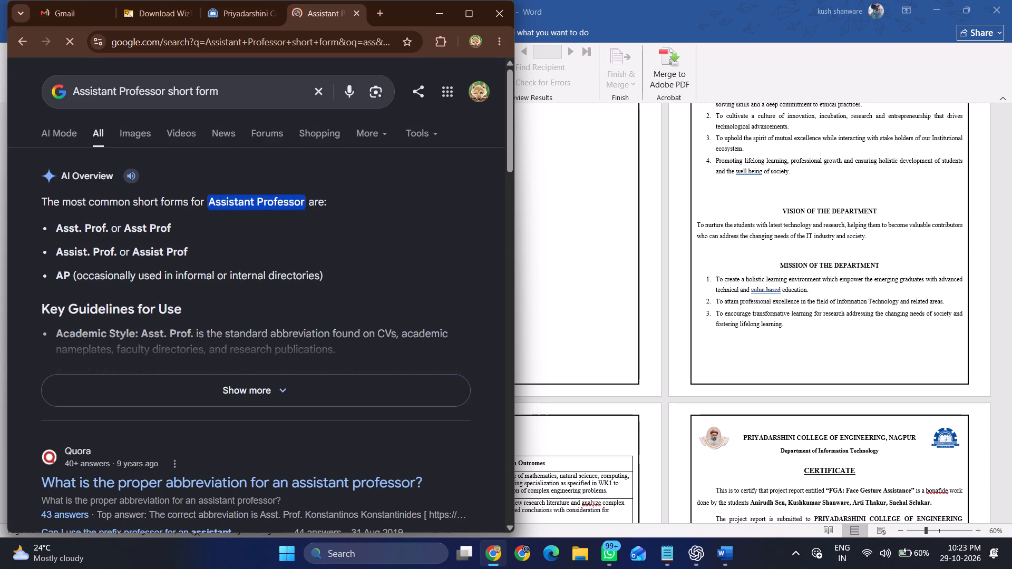
key(alt+Tab)
key(ctrl+v)
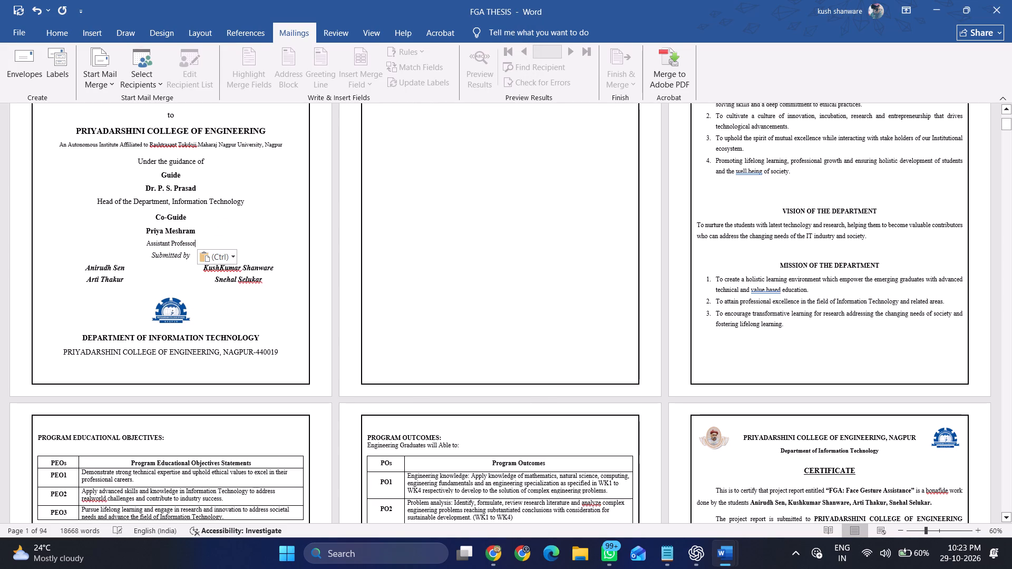
Set the font size of the co-guide's designation "Assistant Professor" to 14.
drag(191, 203, 208, 204)
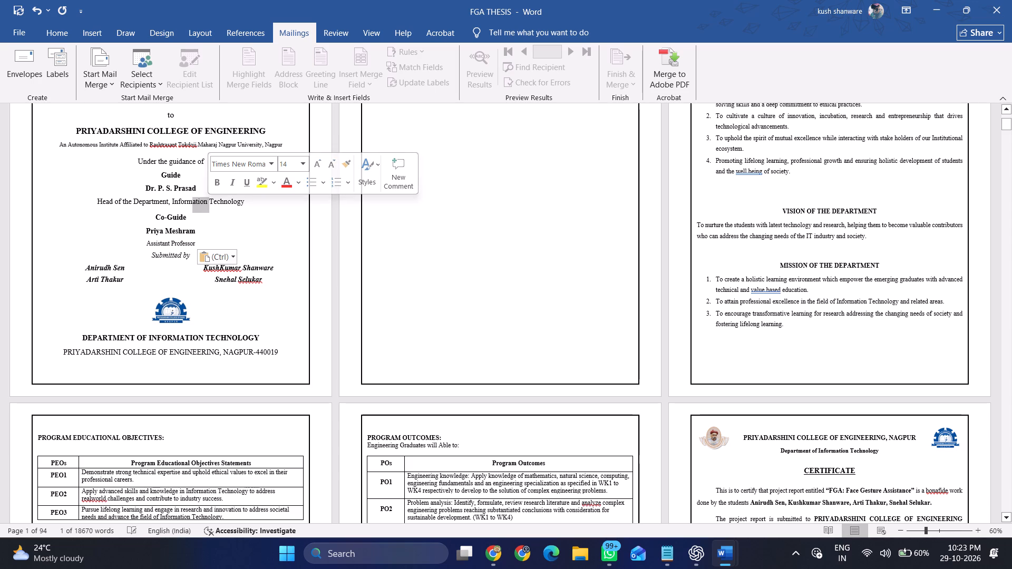
click(205, 216)
drag(199, 240, 143, 245)
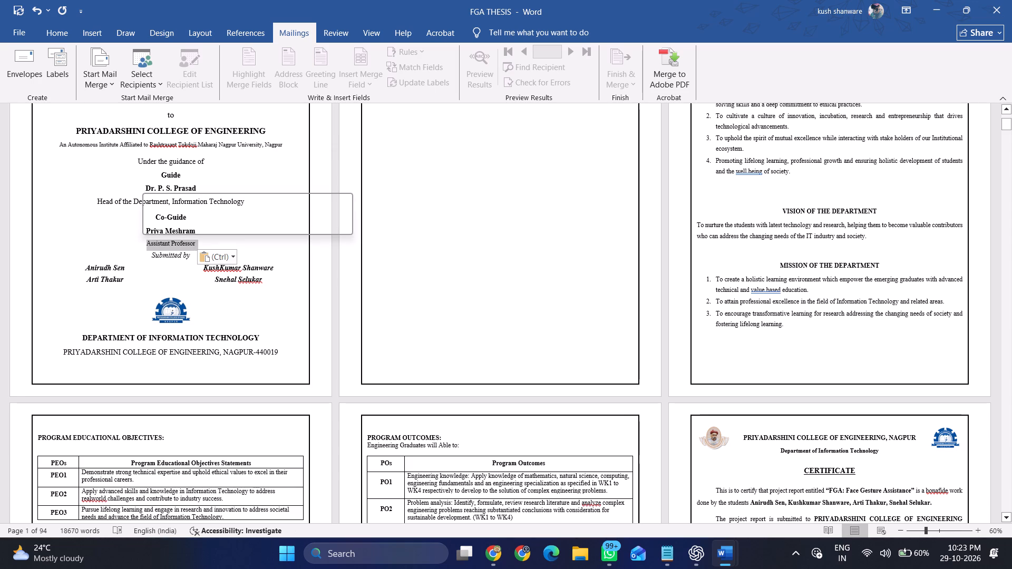
click(222, 205)
text(14)
key(Return)
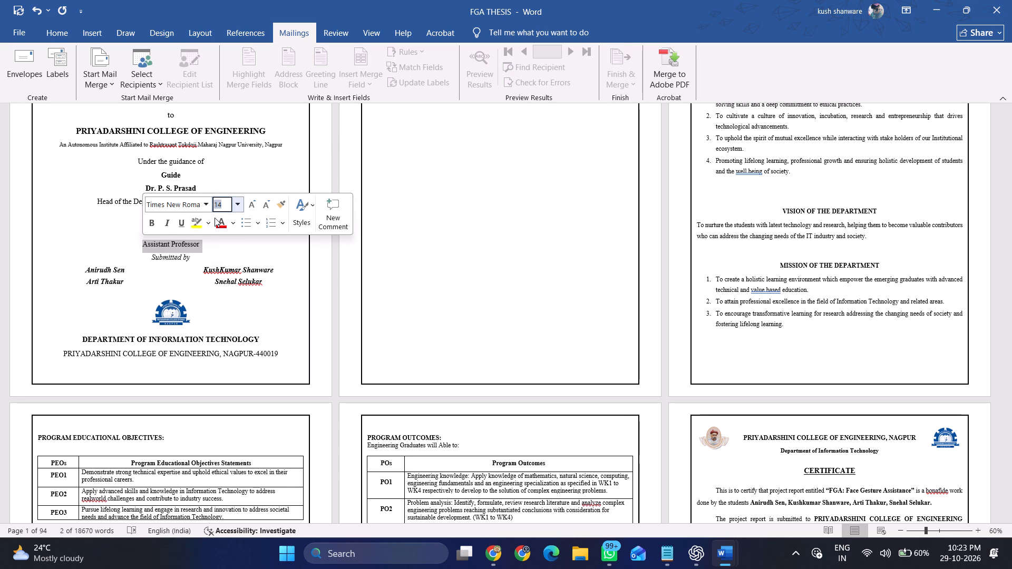
click(211, 240)
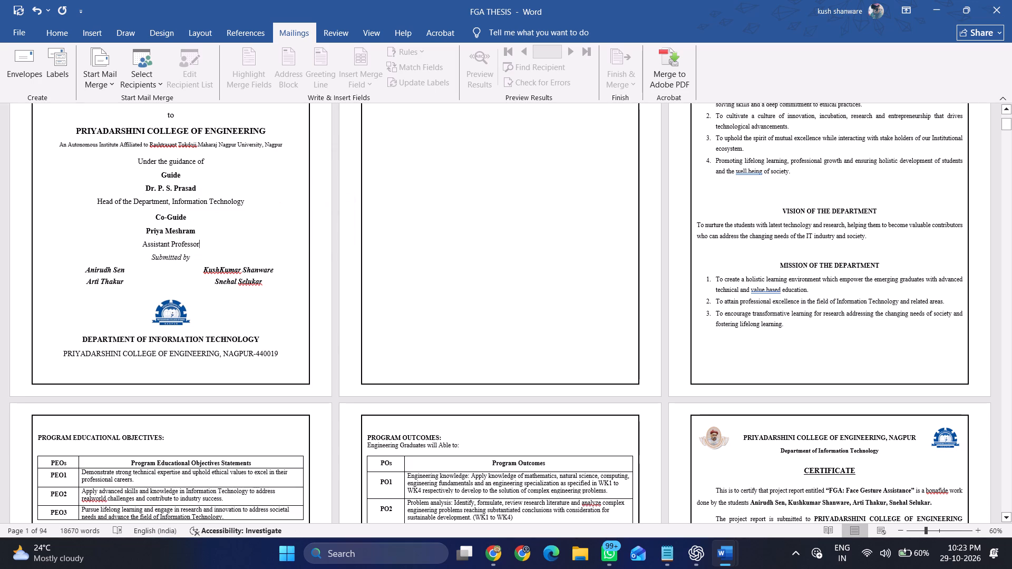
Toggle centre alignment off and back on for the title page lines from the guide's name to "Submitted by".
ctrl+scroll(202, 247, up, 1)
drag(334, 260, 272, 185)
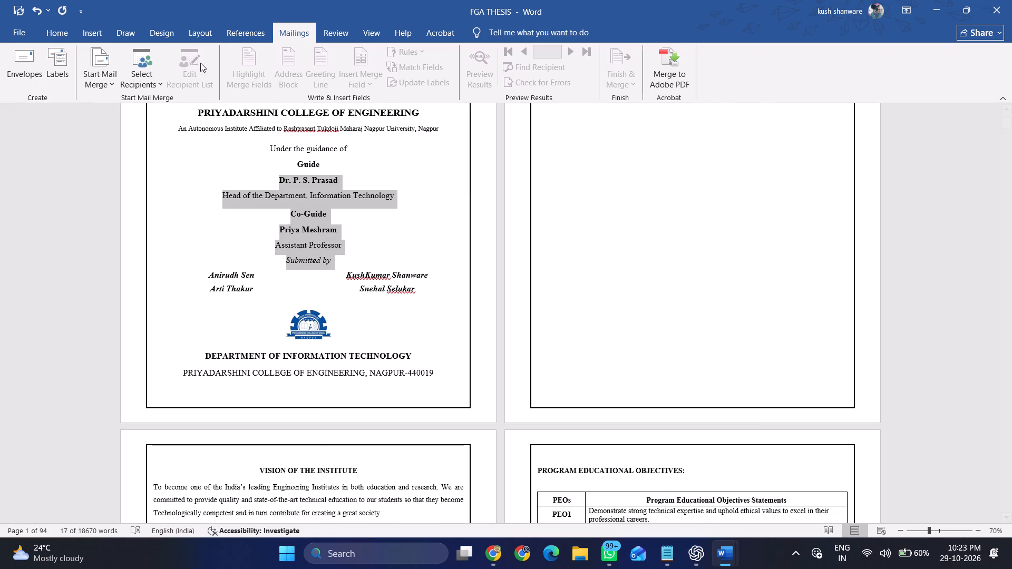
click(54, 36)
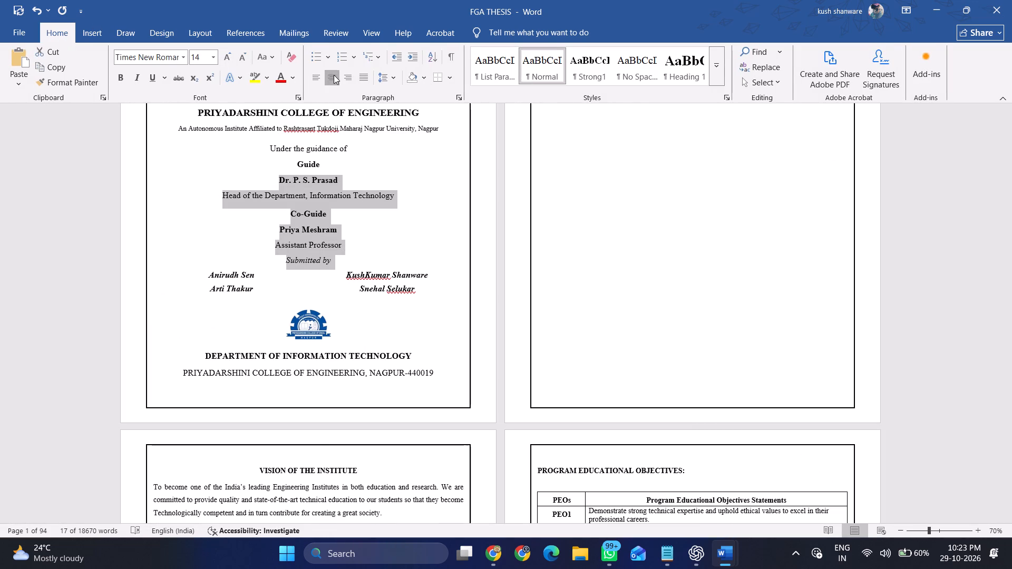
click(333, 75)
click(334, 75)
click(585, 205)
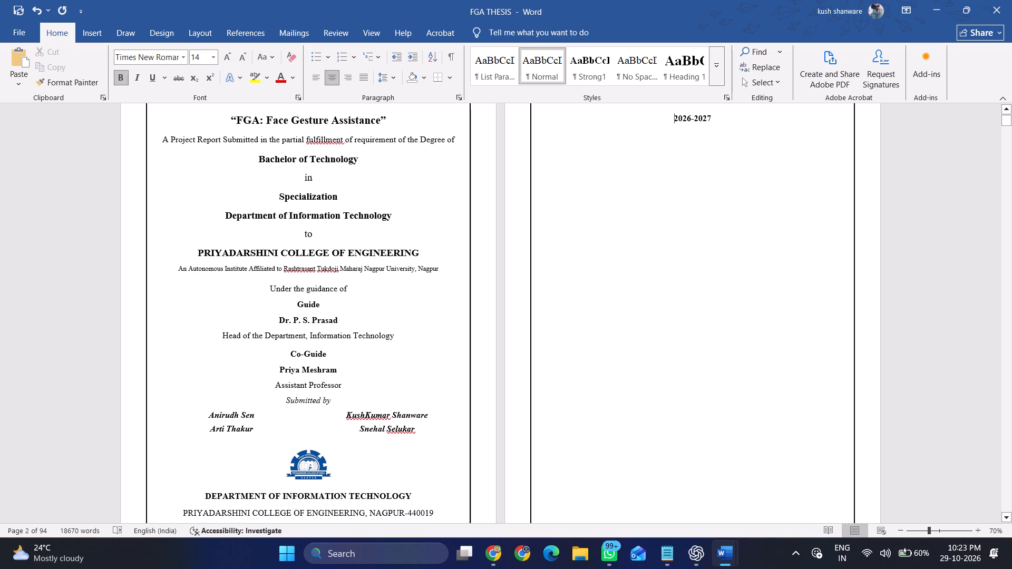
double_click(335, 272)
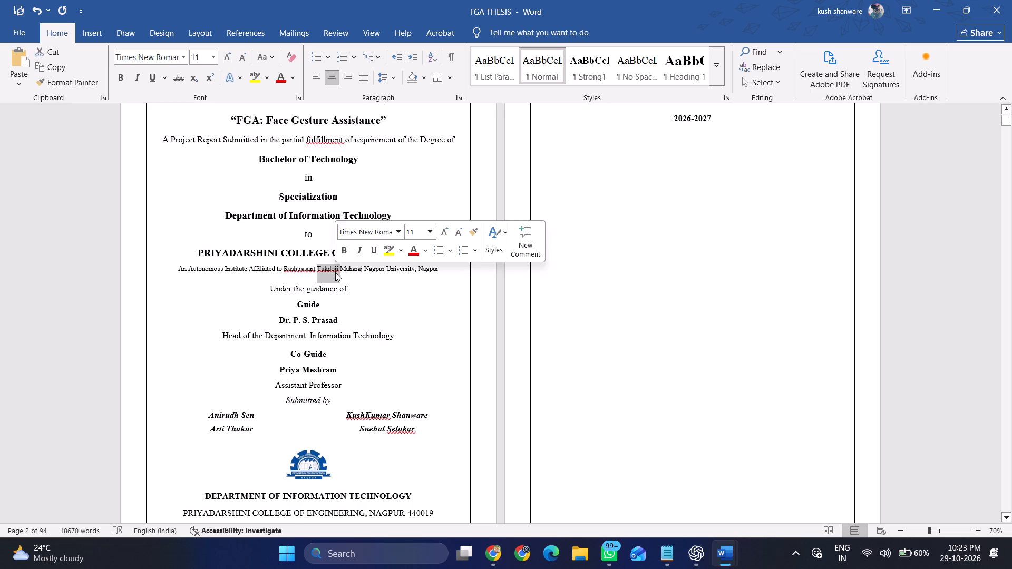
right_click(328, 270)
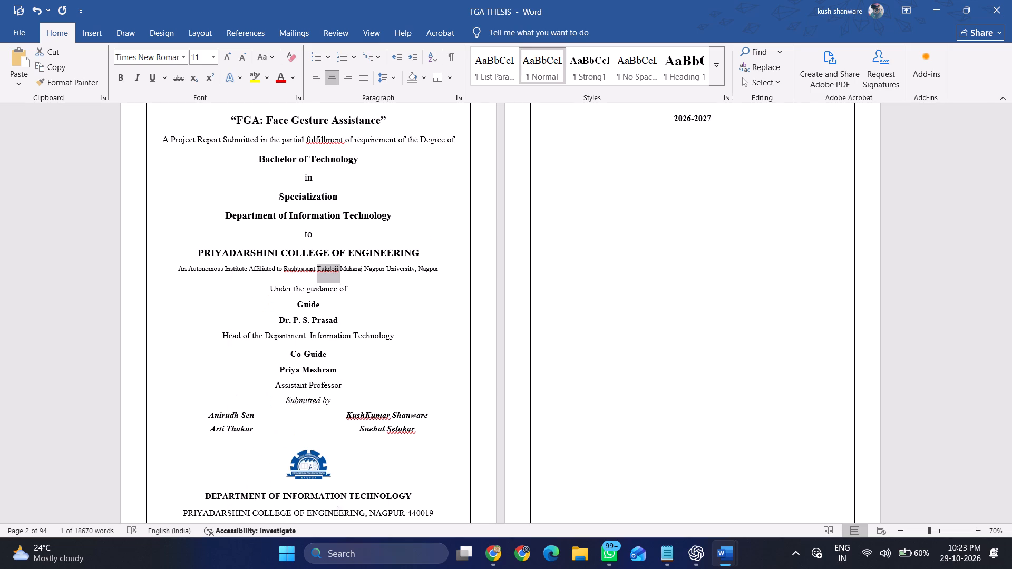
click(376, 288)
Correct "fulfillment" to the suggested spelling "fulfilment" in the title page's project report line.
double_click(315, 140)
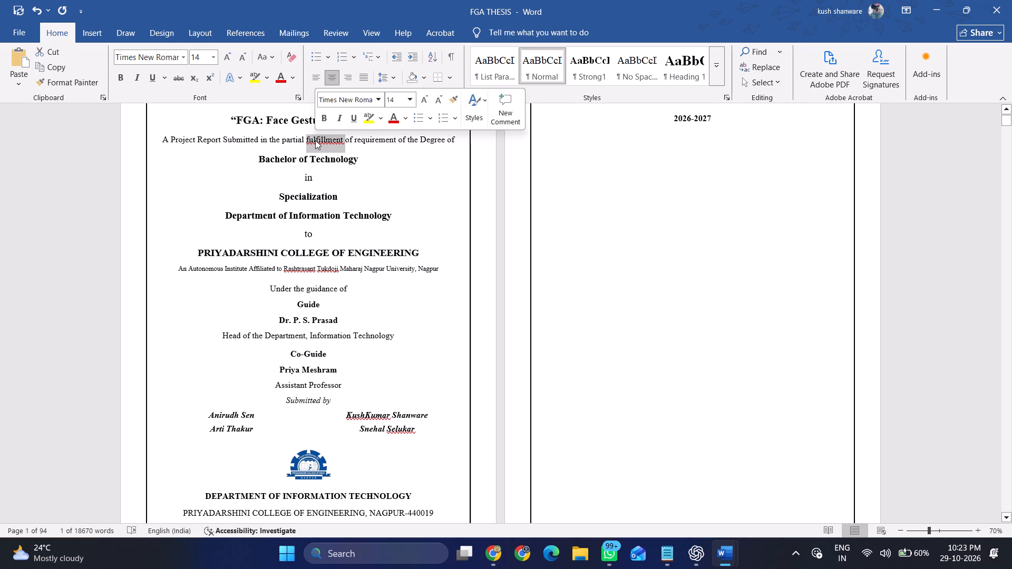
right_click(315, 140)
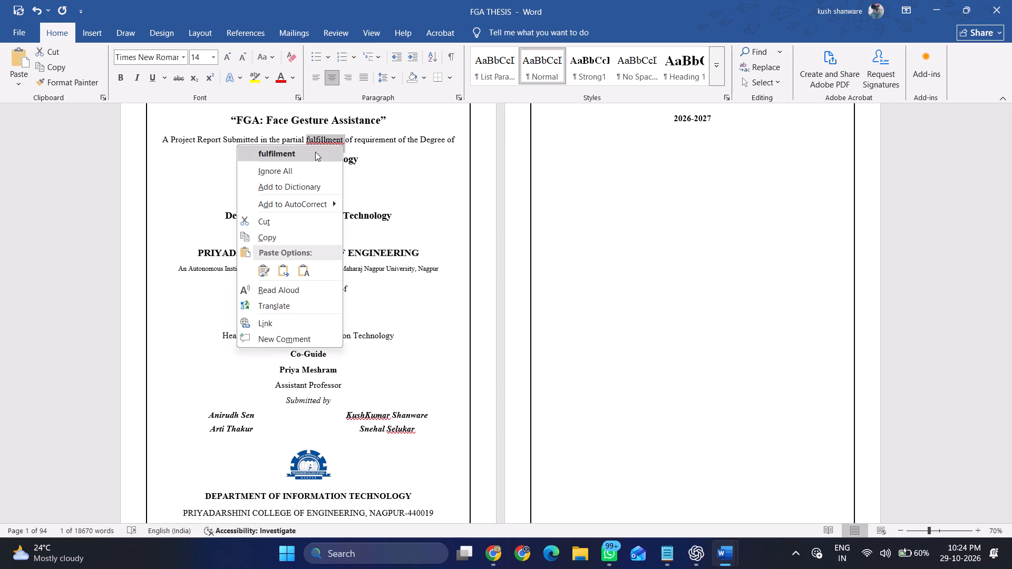
click(315, 152)
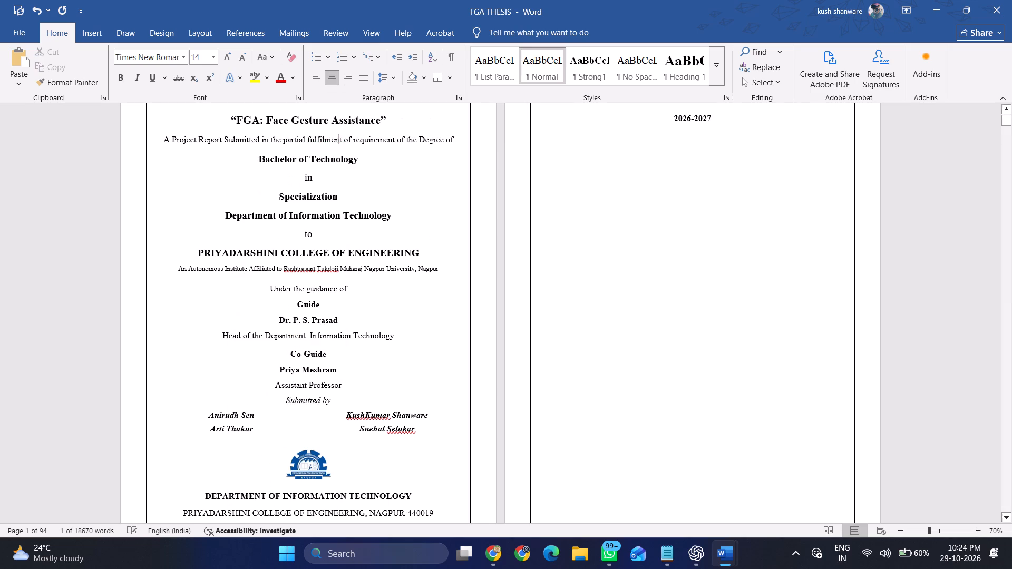
Copy the word "fulfillment" from the title page of Final Thesis Format and look it up on Google in Chrome.
key(alt+Tab)
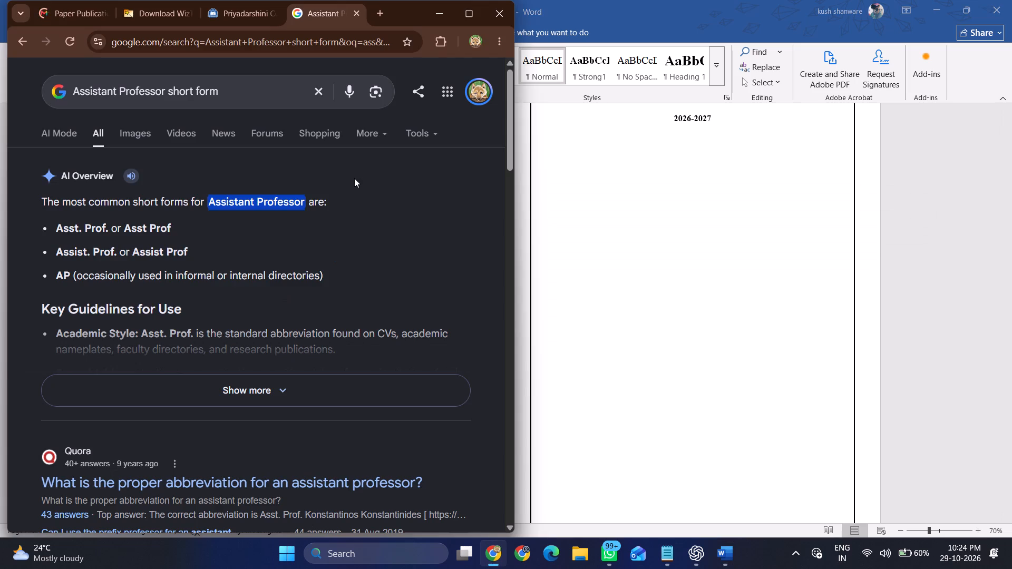
click(492, 15)
key(alt+Tab)
scroll(474, 195, up, 4)
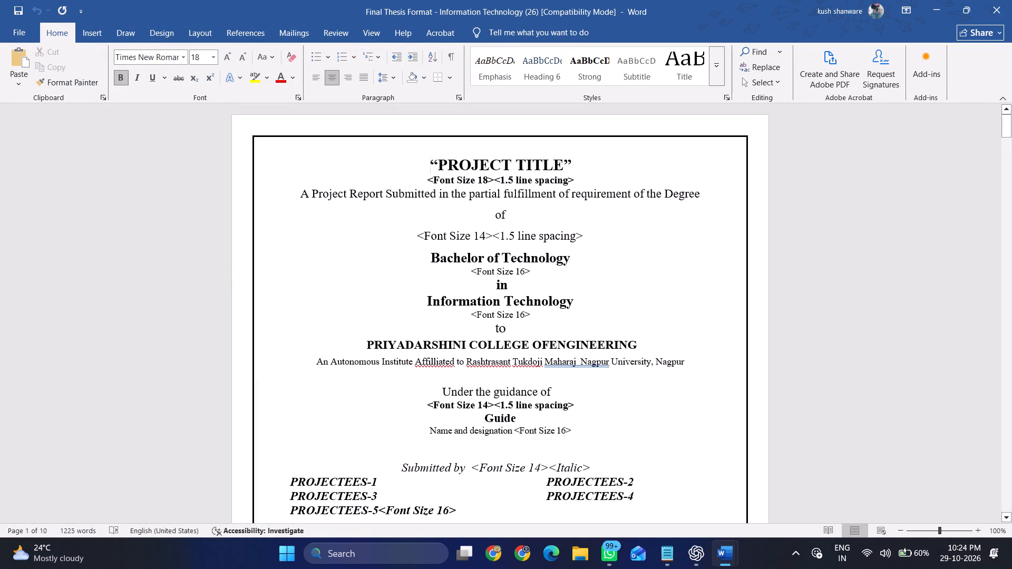
double_click(513, 195)
key(ctrl+c)
key(alt+Tab)
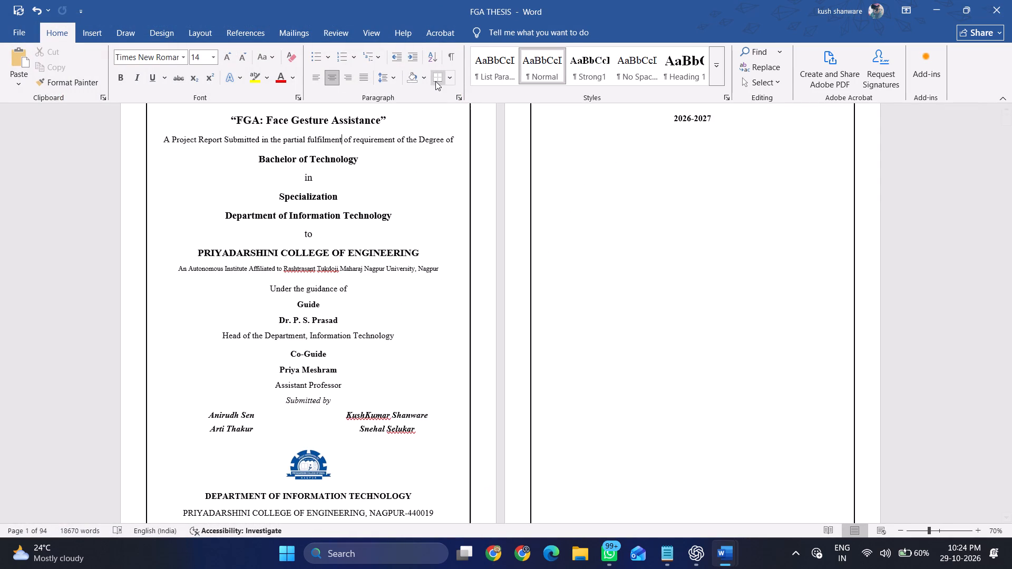
click(502, 545)
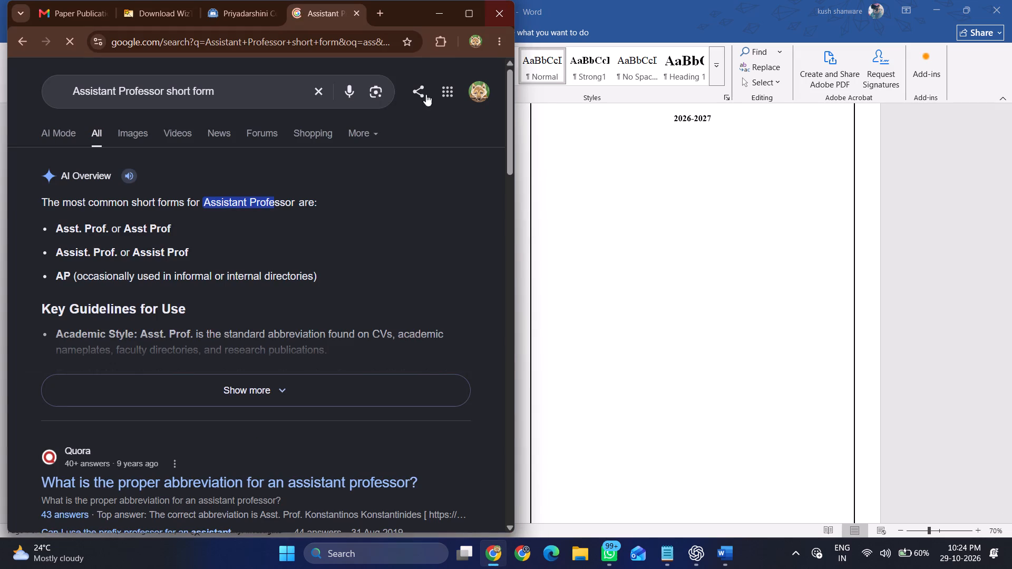
click(262, 101)
key(ctrl+a)
key(ctrl+v)
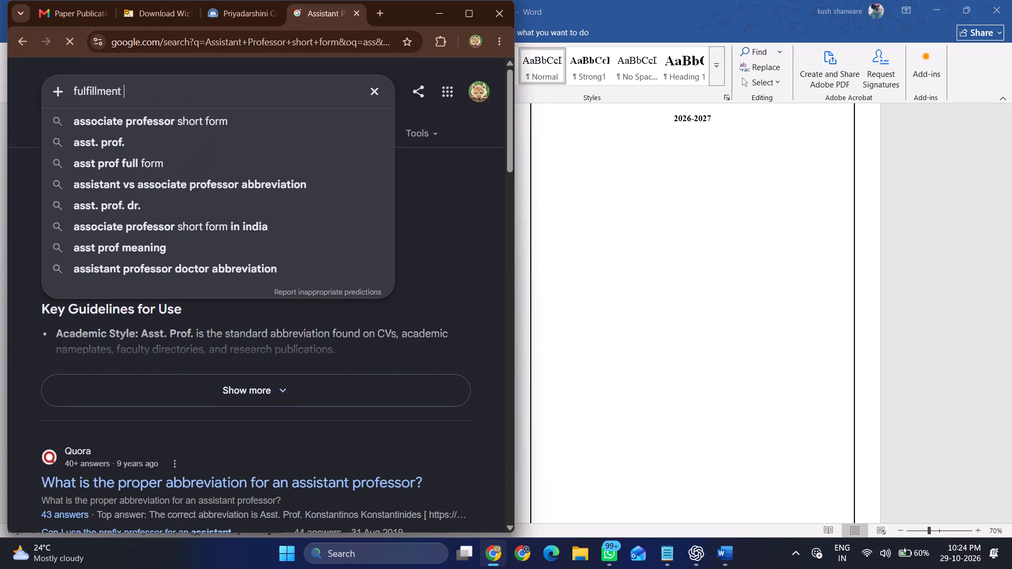
key(Return)
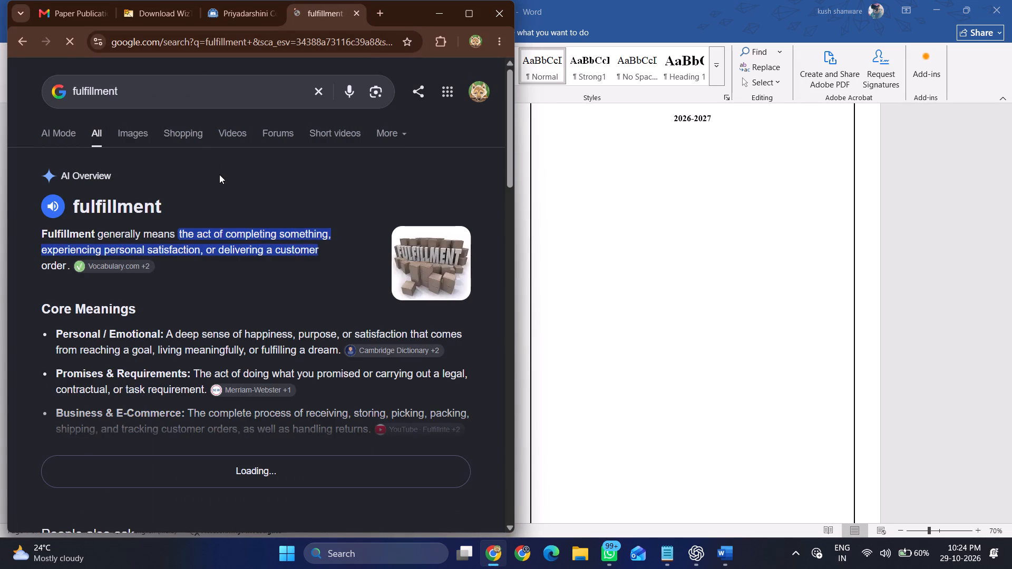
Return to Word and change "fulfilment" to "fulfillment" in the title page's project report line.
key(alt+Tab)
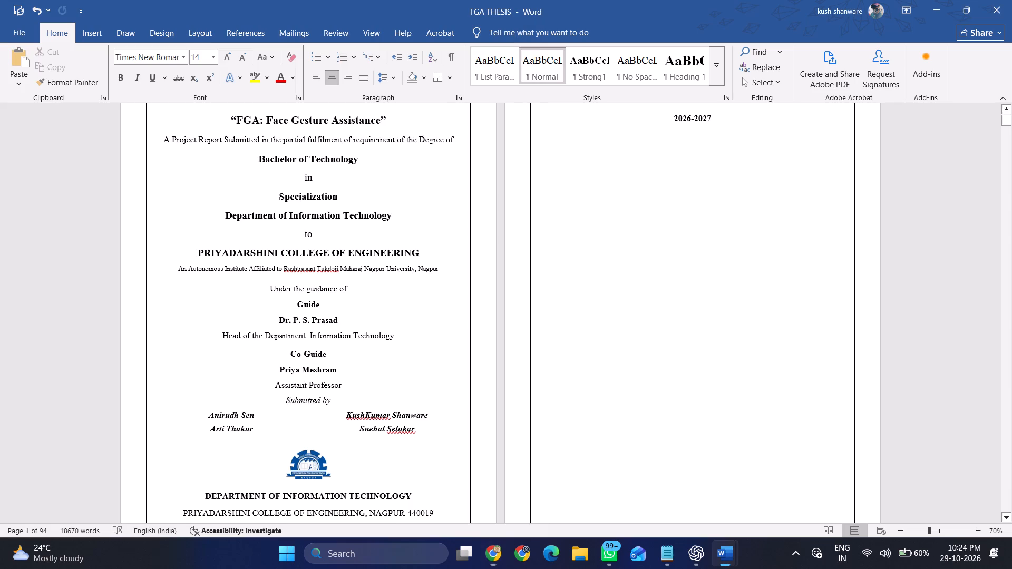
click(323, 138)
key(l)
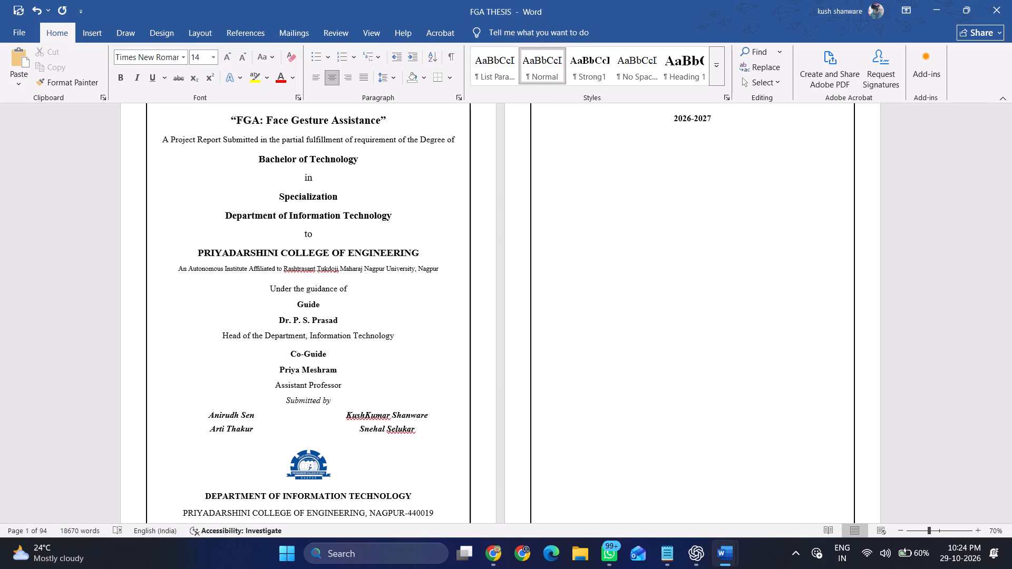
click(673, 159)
Undo the last two spelling edits to "fulfillment" in the title page's project report line.
ctrl+scroll(631, 179, down, 1)
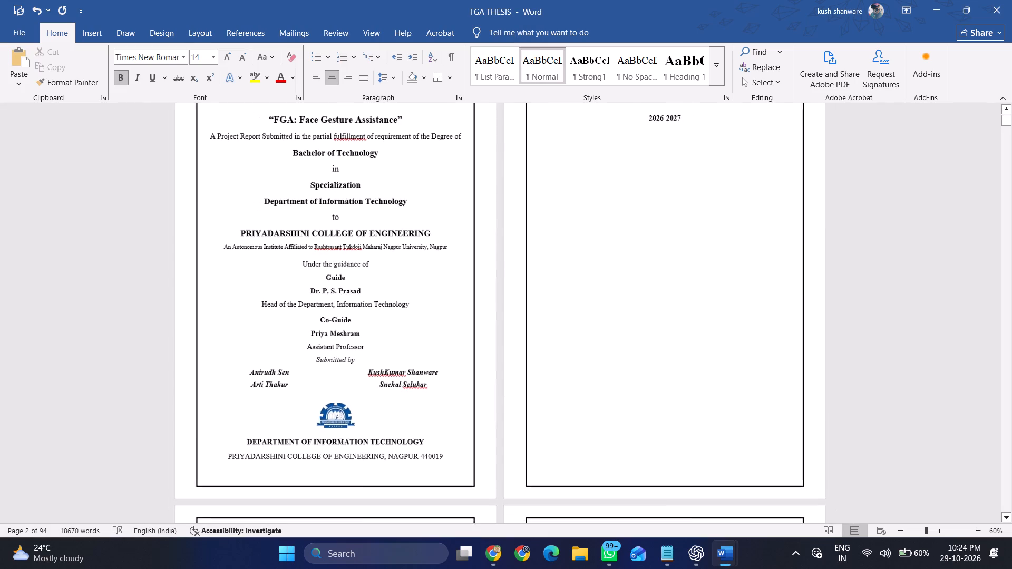
key(ctrl+z)
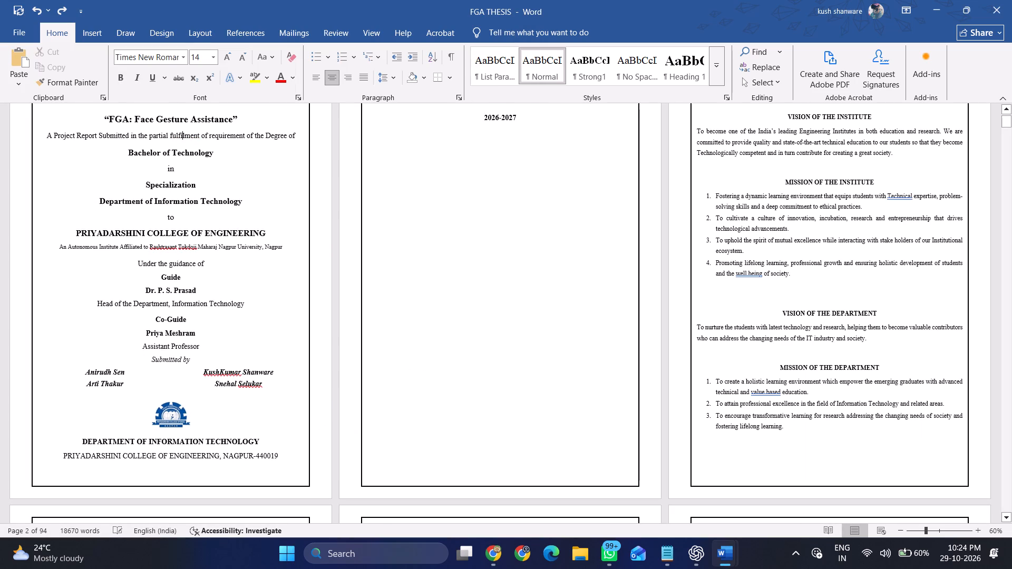
key(ctrl+z)
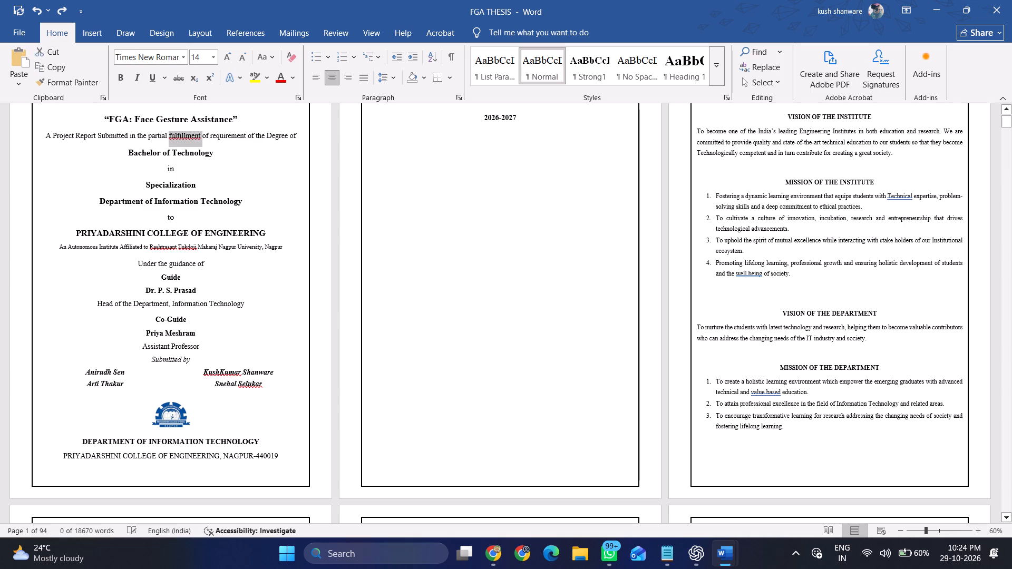
click(198, 222)
click(168, 470)
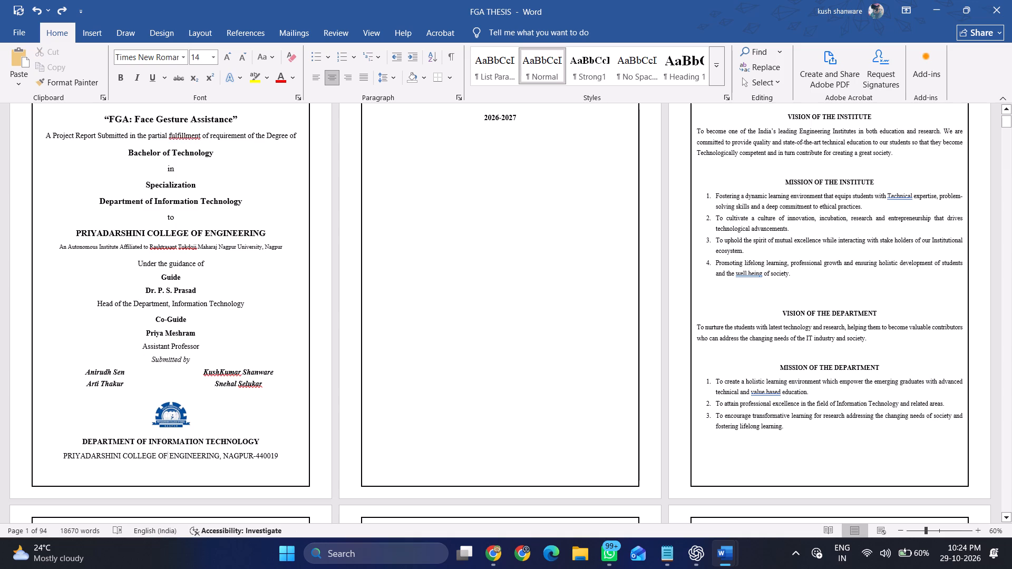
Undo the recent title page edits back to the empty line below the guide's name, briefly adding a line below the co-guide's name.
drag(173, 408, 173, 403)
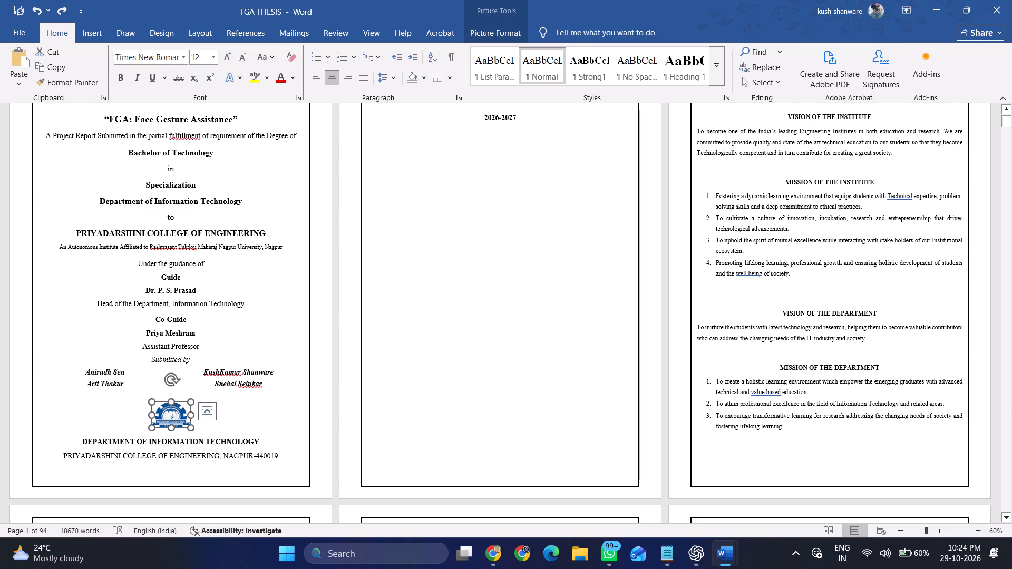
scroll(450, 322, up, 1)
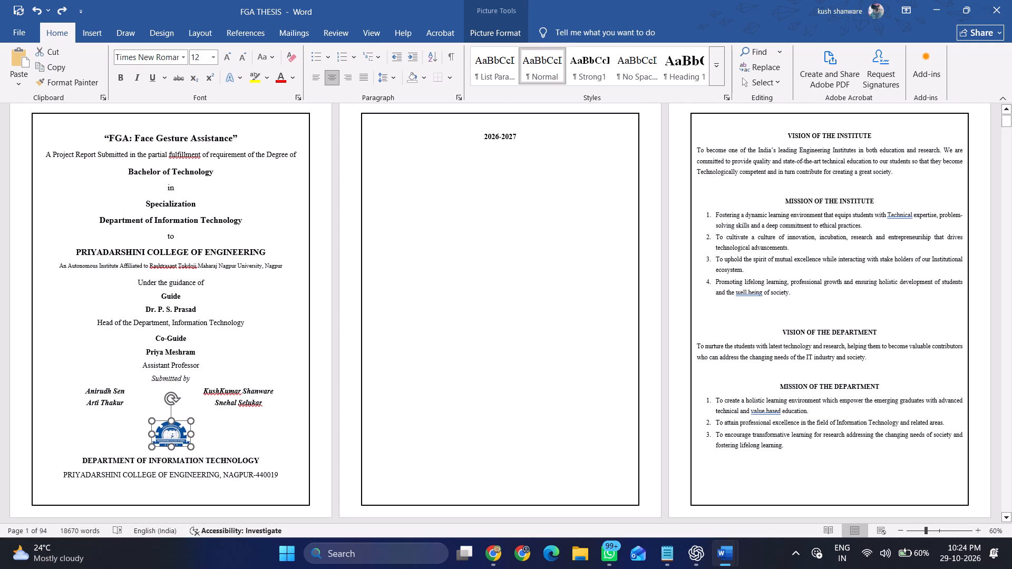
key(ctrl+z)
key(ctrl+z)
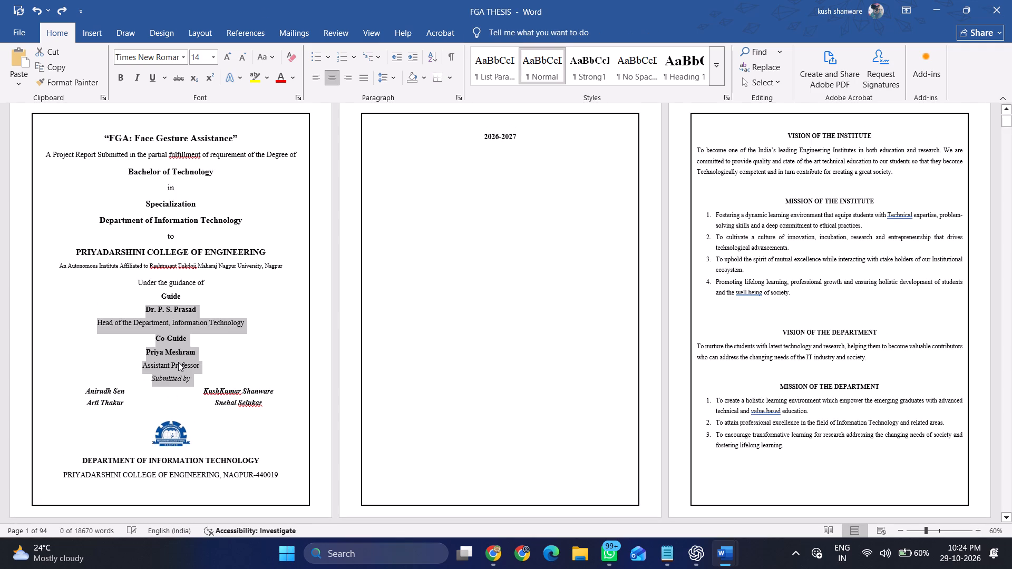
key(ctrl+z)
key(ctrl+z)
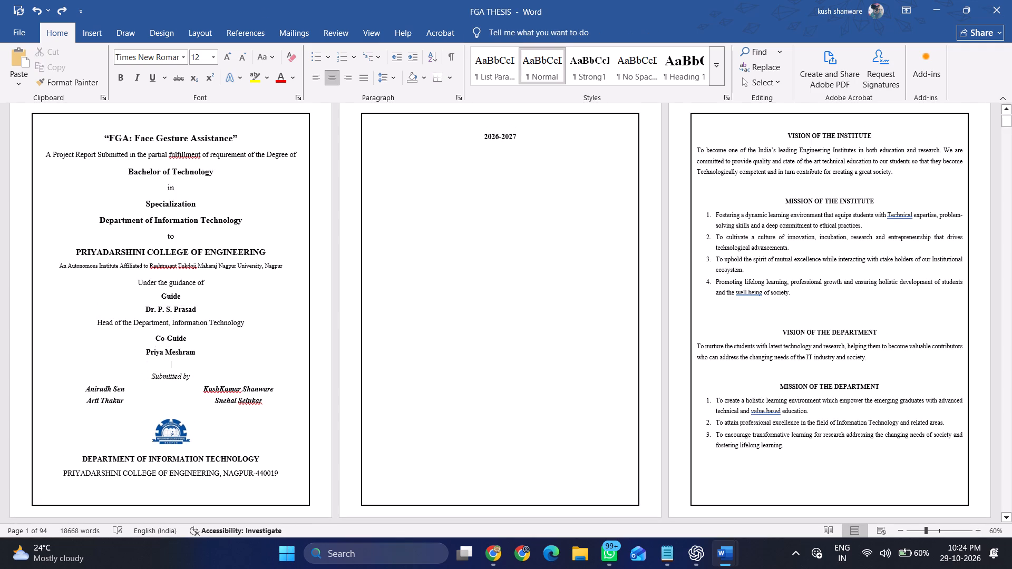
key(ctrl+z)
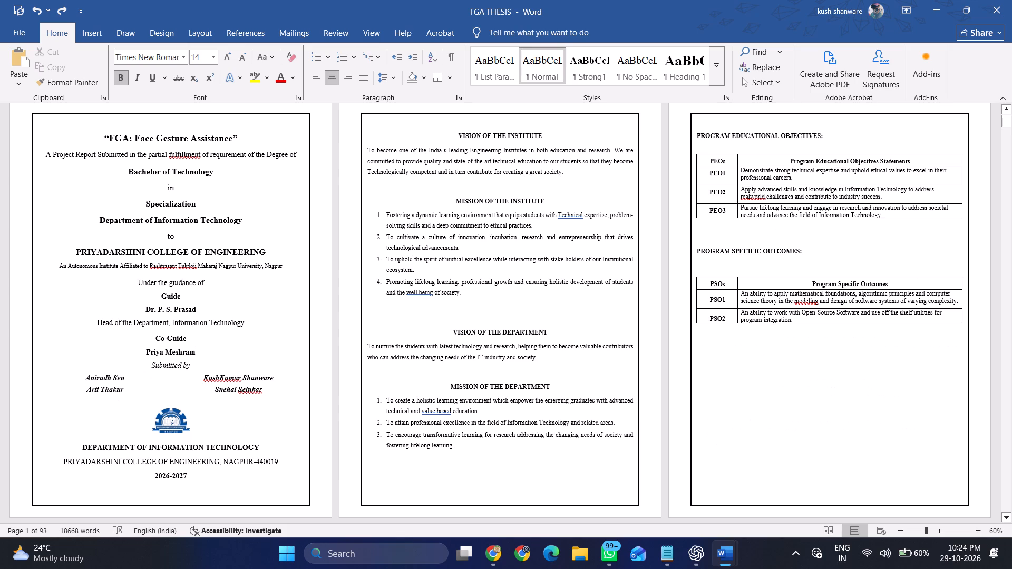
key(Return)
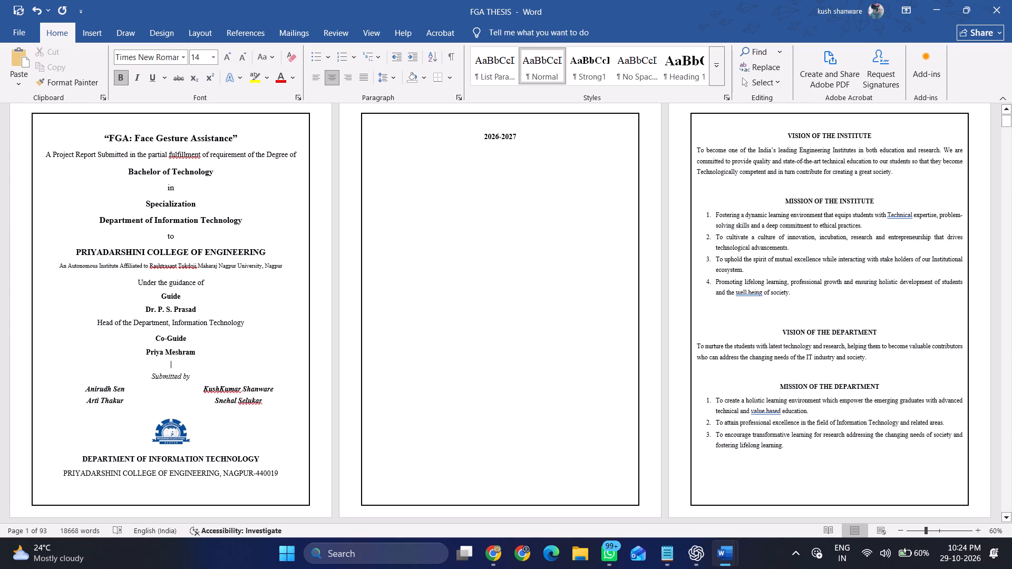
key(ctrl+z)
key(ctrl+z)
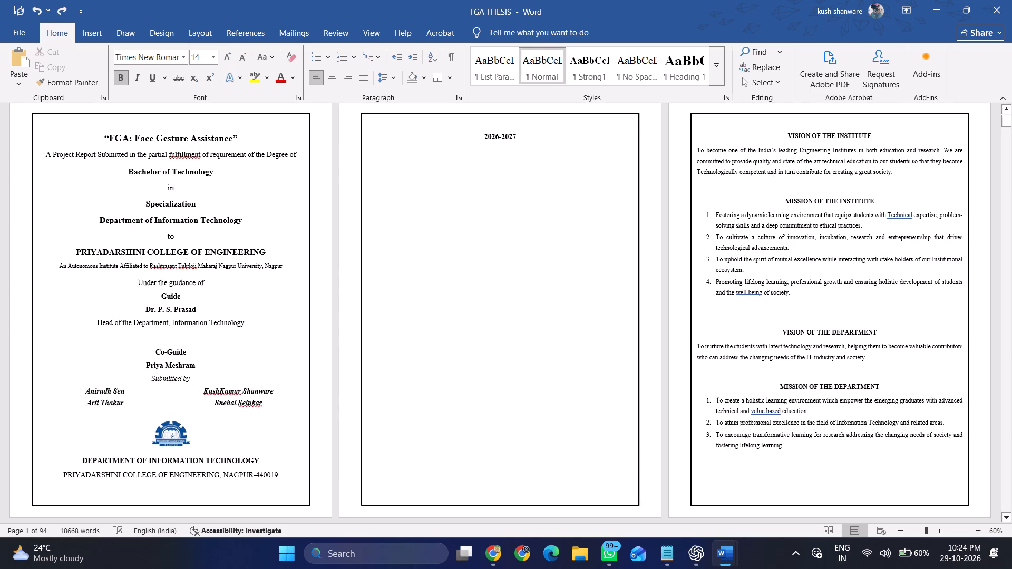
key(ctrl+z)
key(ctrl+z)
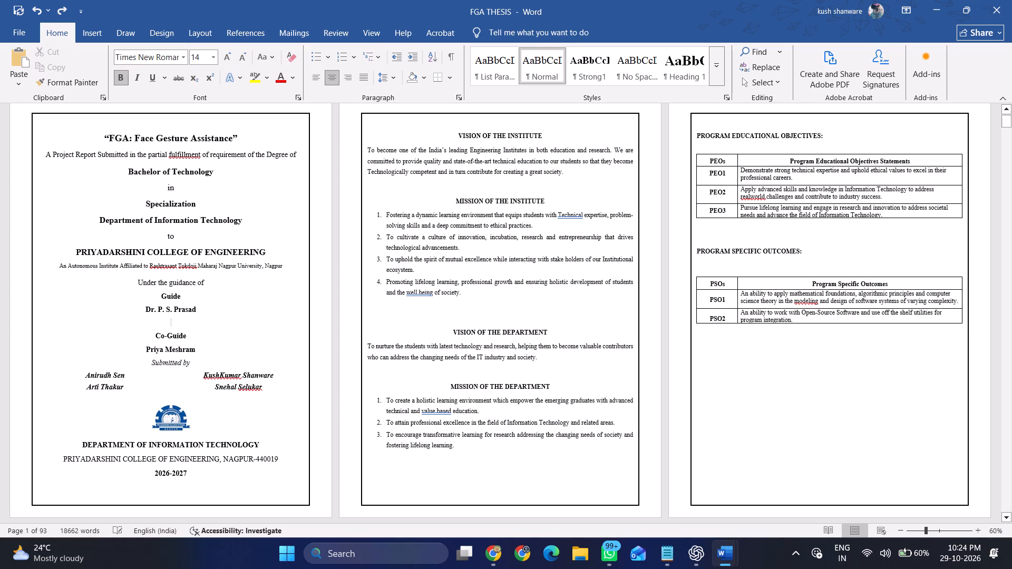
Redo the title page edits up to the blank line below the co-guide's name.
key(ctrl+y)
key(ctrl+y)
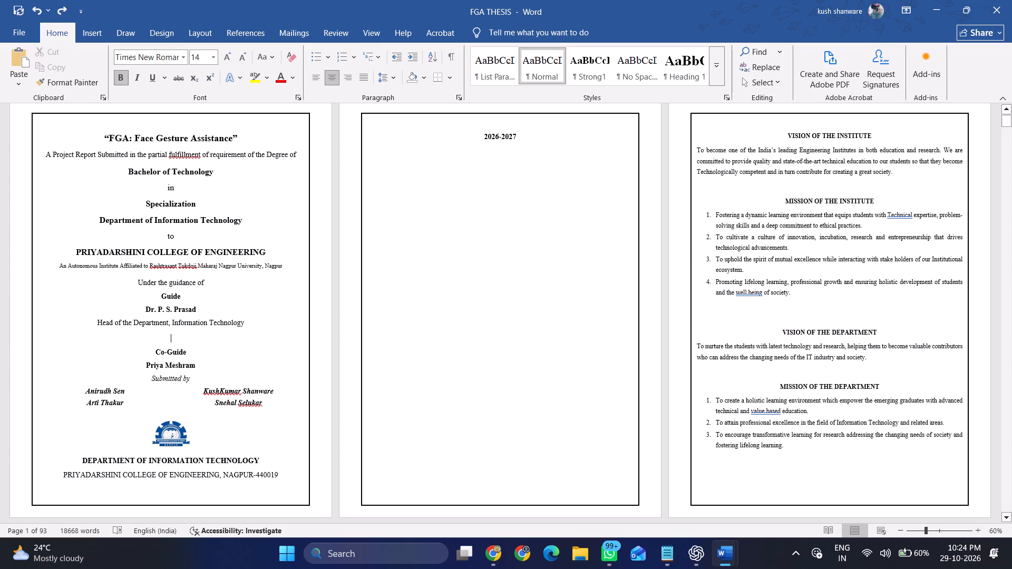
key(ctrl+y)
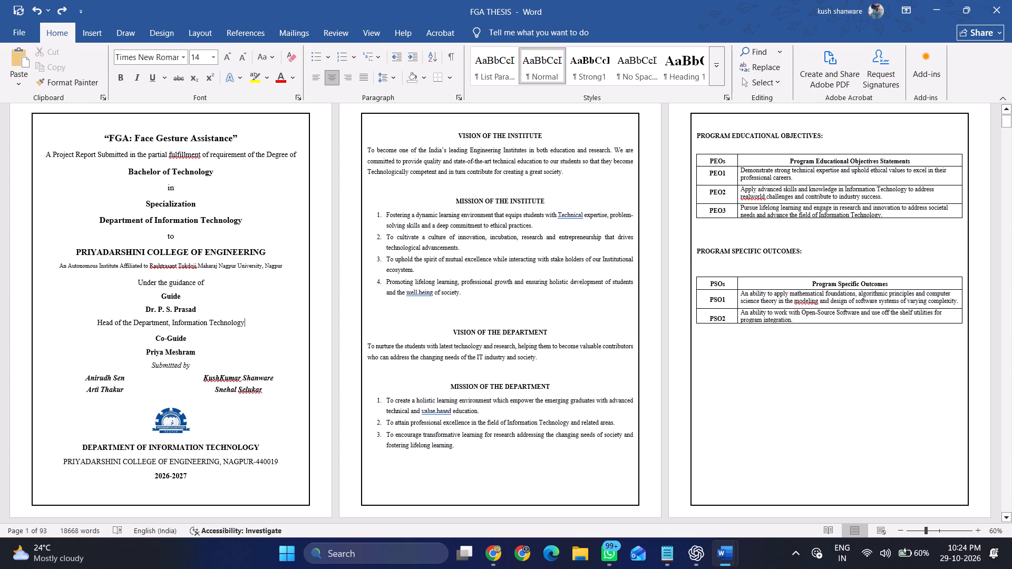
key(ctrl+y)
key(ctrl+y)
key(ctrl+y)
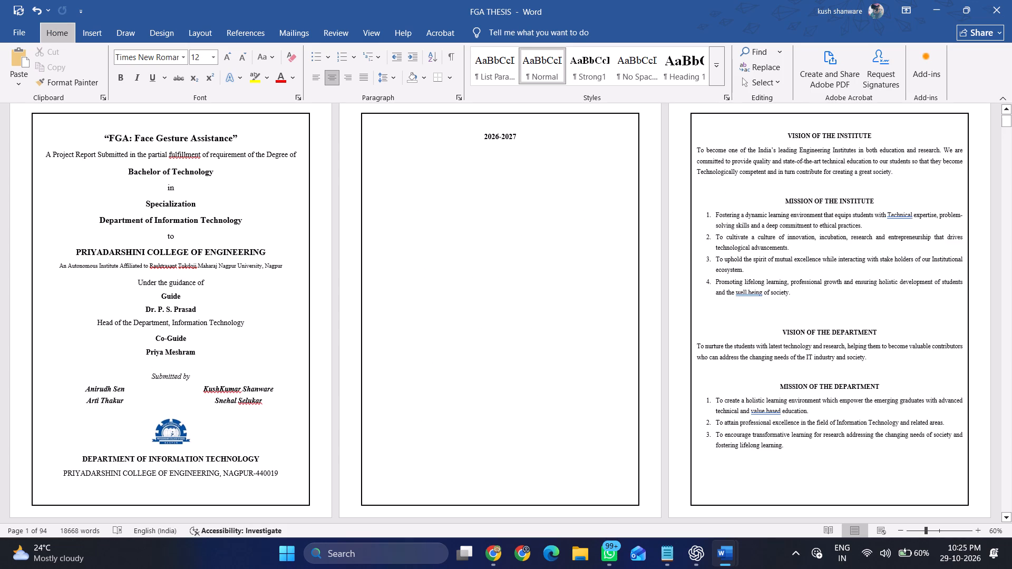
Copy "Assistant Professor" from the Google results for its short form in Chrome and paste it below the co-guide's name on the title page.
click(178, 366)
key(alt+Tab)
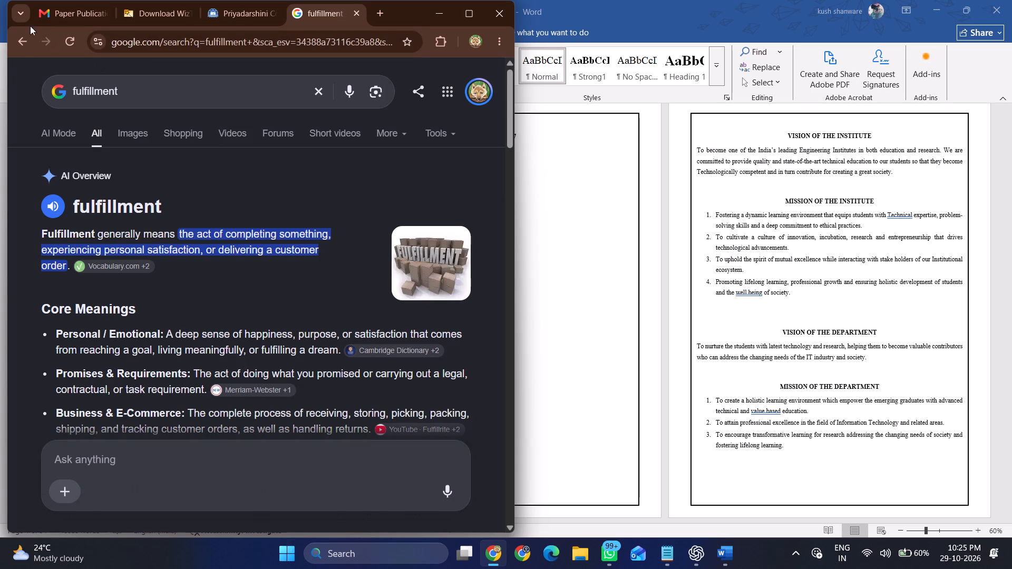
click(21, 38)
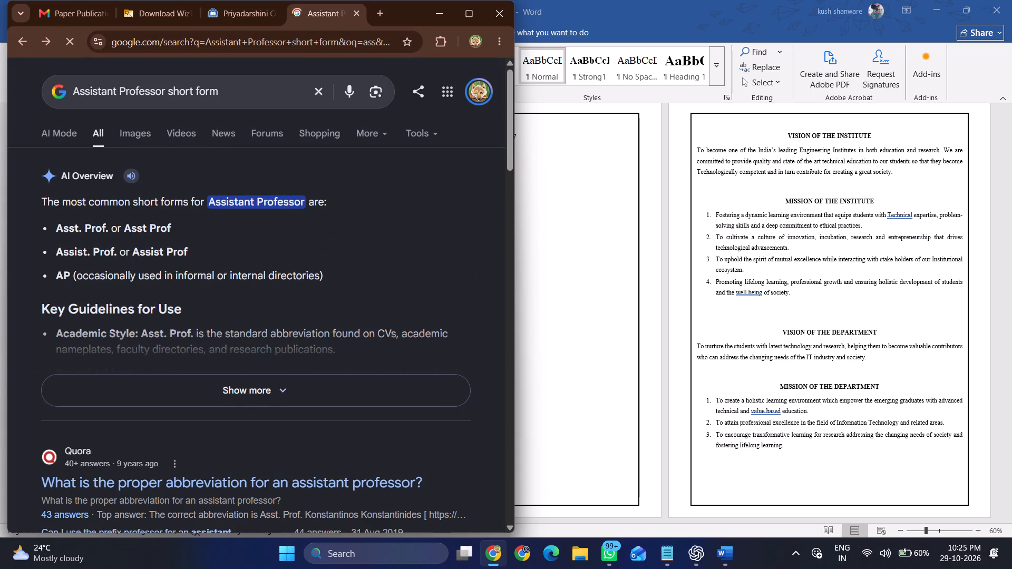
drag(210, 206, 304, 202)
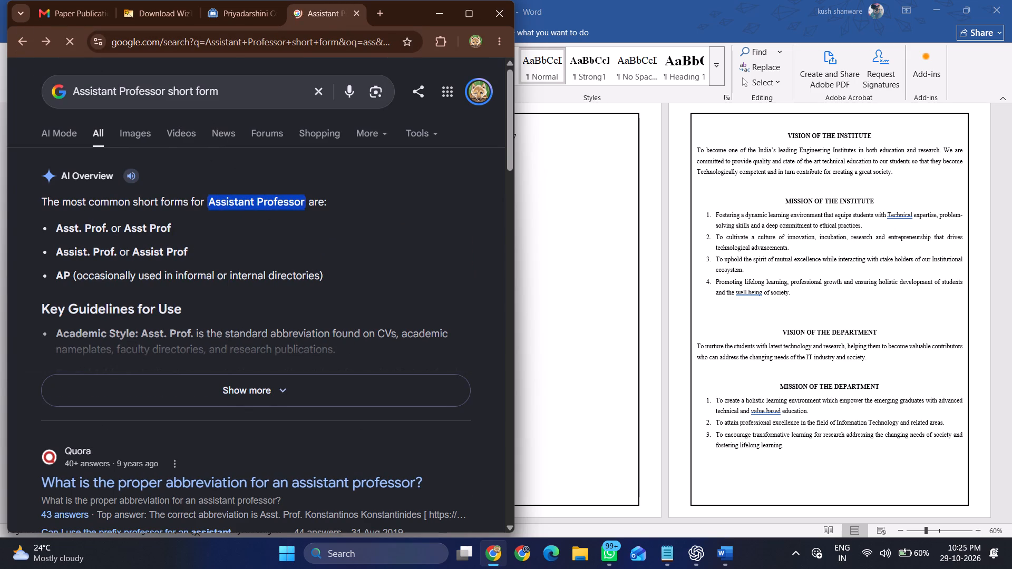
key(ctrl+c)
key(alt+Tab)
key(ctrl+v)
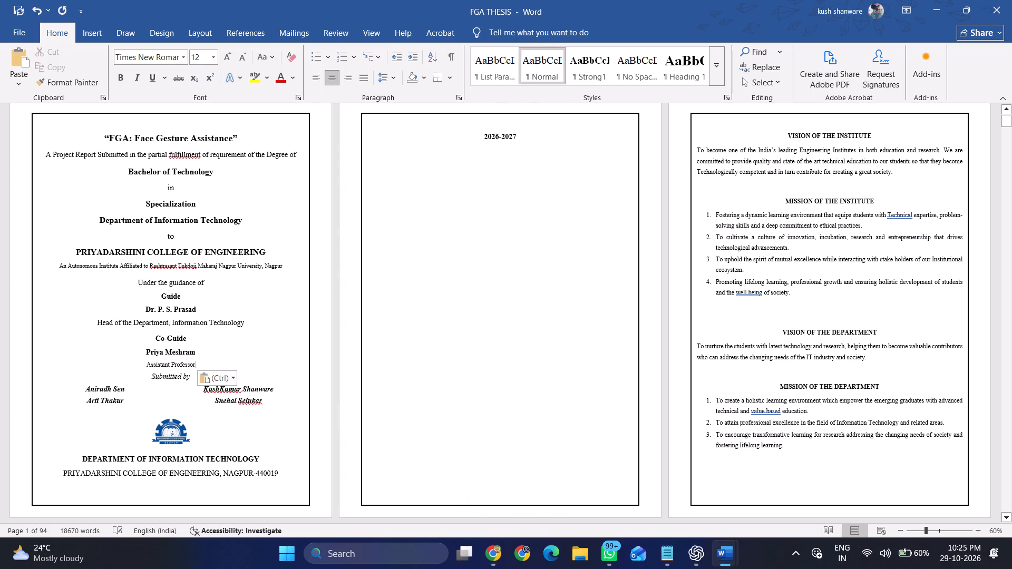
Set the font size of the co-guide's designation "Assistant Professor" to 14.
drag(217, 319, 233, 319)
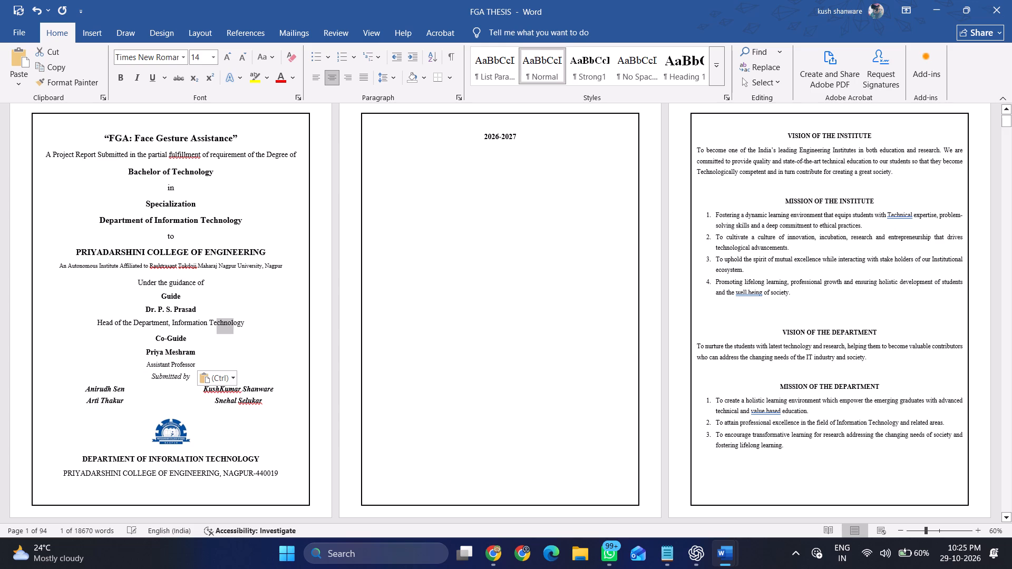
drag(200, 364, 134, 364)
click(218, 323)
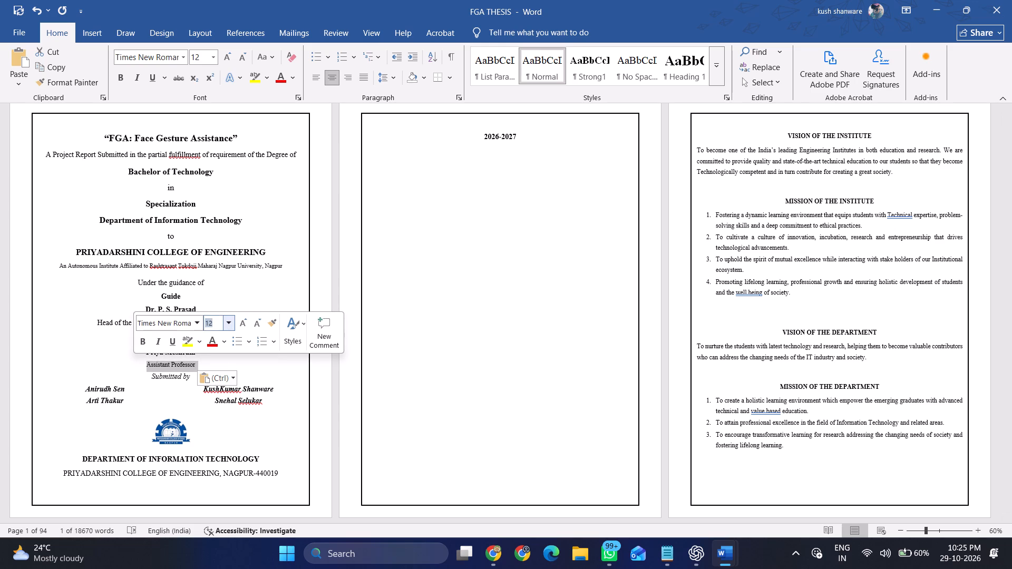
text(14)
key(Return)
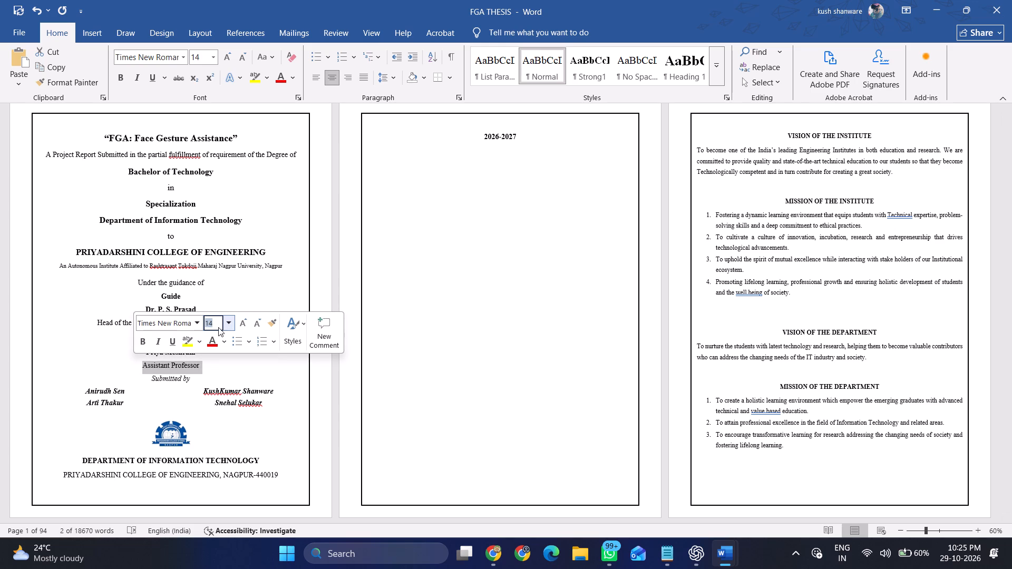
click(193, 373)
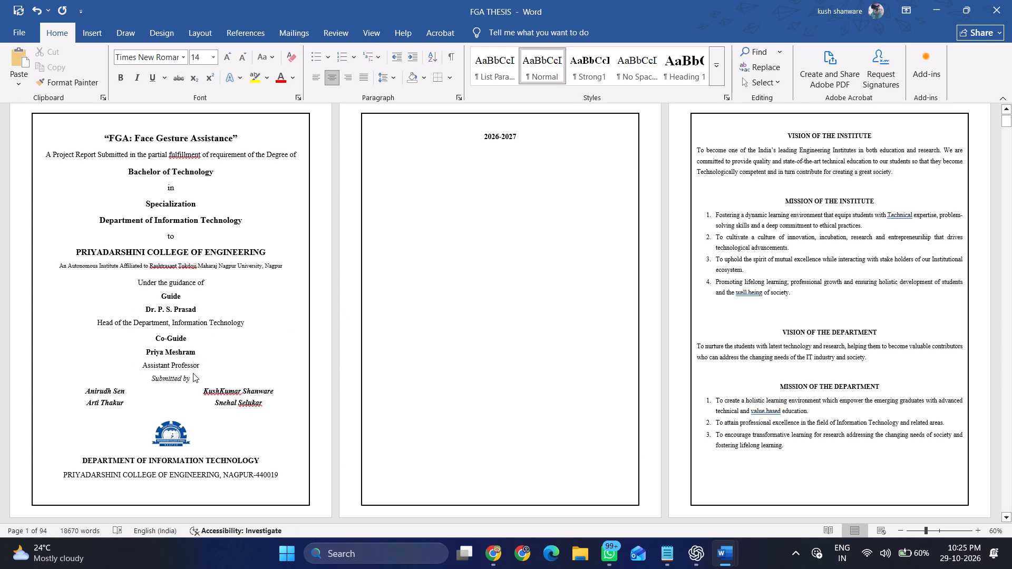
drag(228, 322, 209, 321)
click(239, 338)
Set line spacing to 1.0 for the closing title page lines from "DEPARTMENT OF INFORMATION TECHNOLOGY" to "2026-2027".
scroll(182, 298, down, 2)
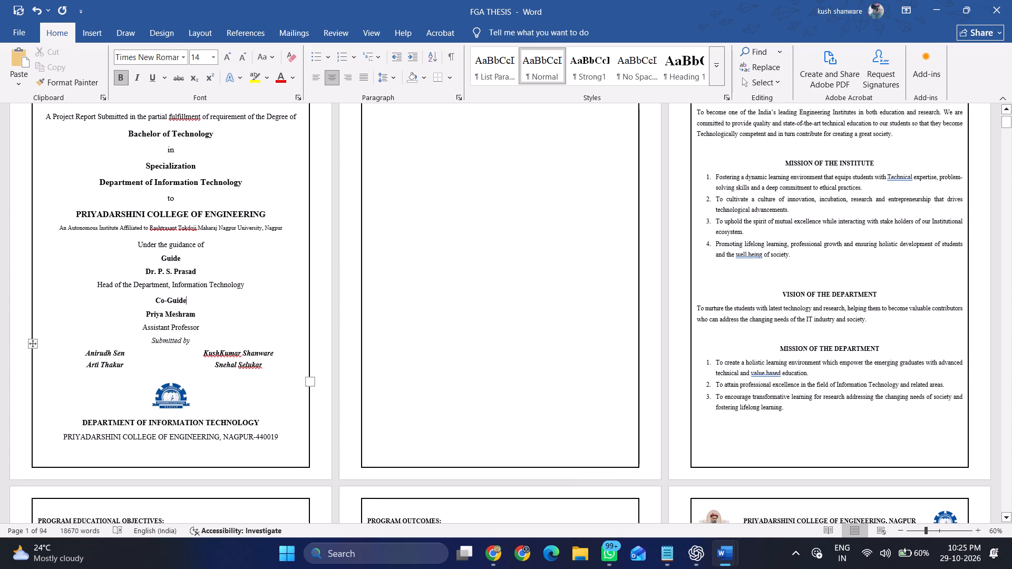
click(172, 403)
click(188, 447)
scroll(406, 226, up, 2)
drag(527, 133, 336, 340)
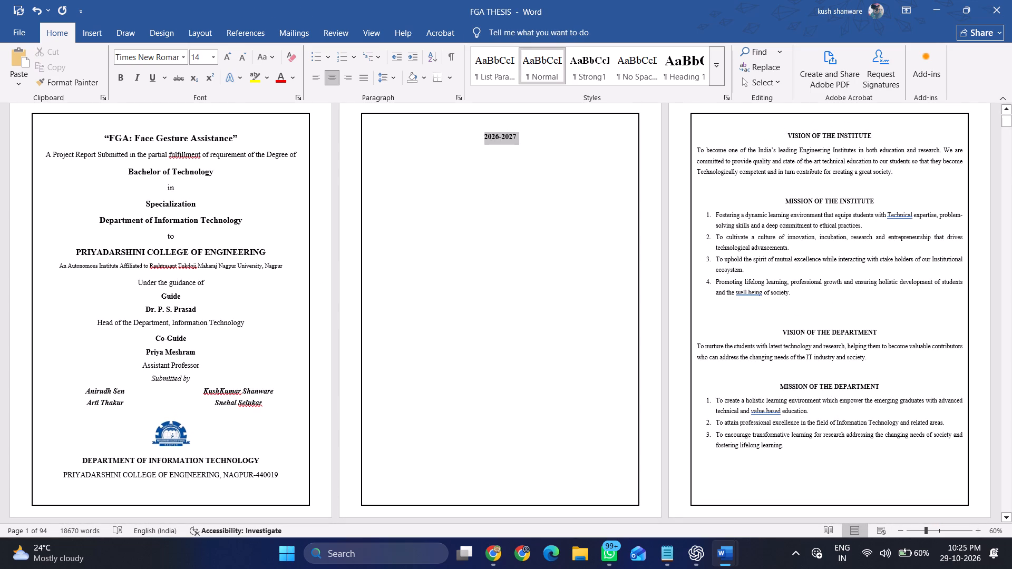
drag(336, 340, 82, 458)
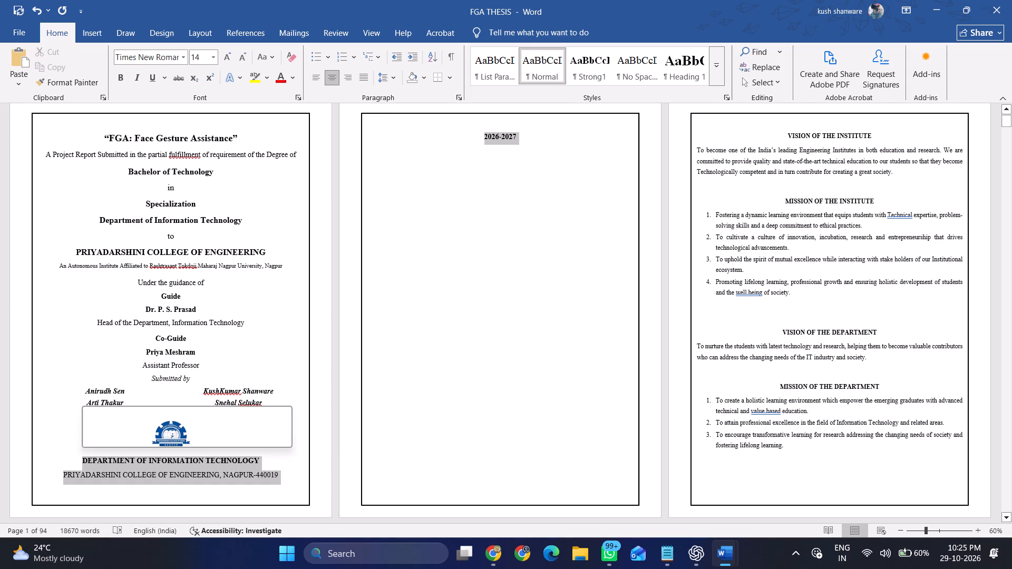
click(391, 78)
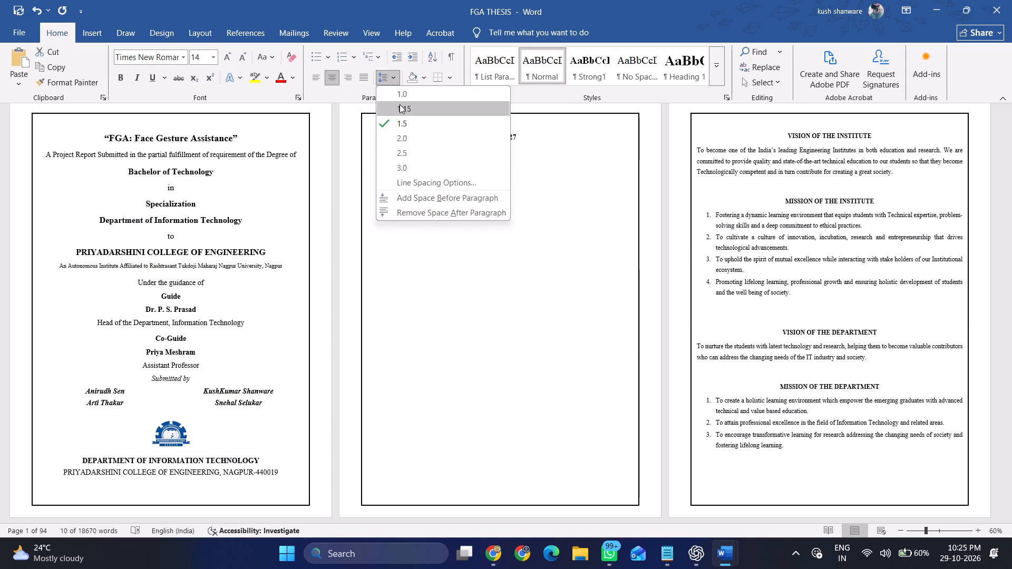
click(402, 96)
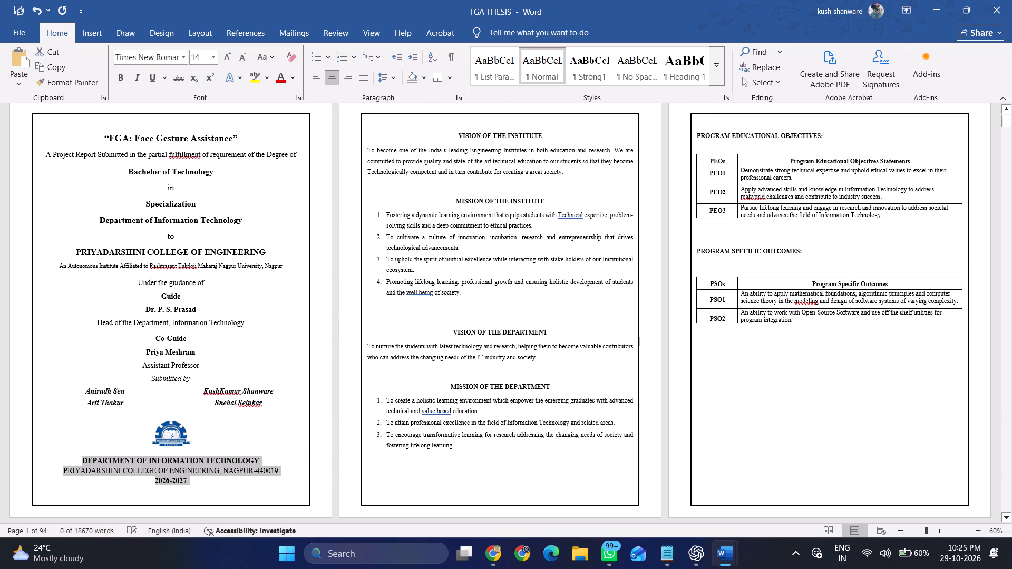
click(261, 440)
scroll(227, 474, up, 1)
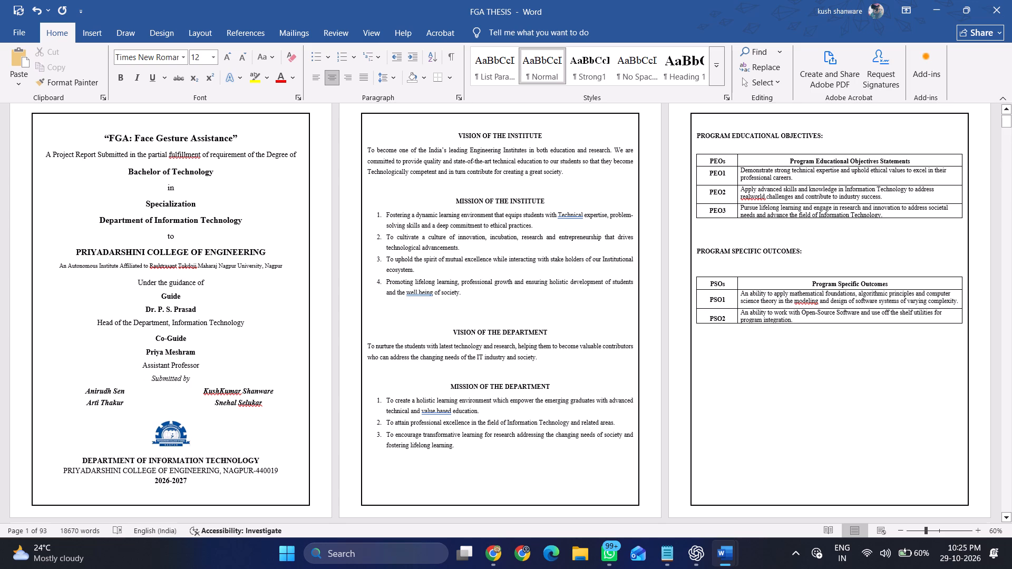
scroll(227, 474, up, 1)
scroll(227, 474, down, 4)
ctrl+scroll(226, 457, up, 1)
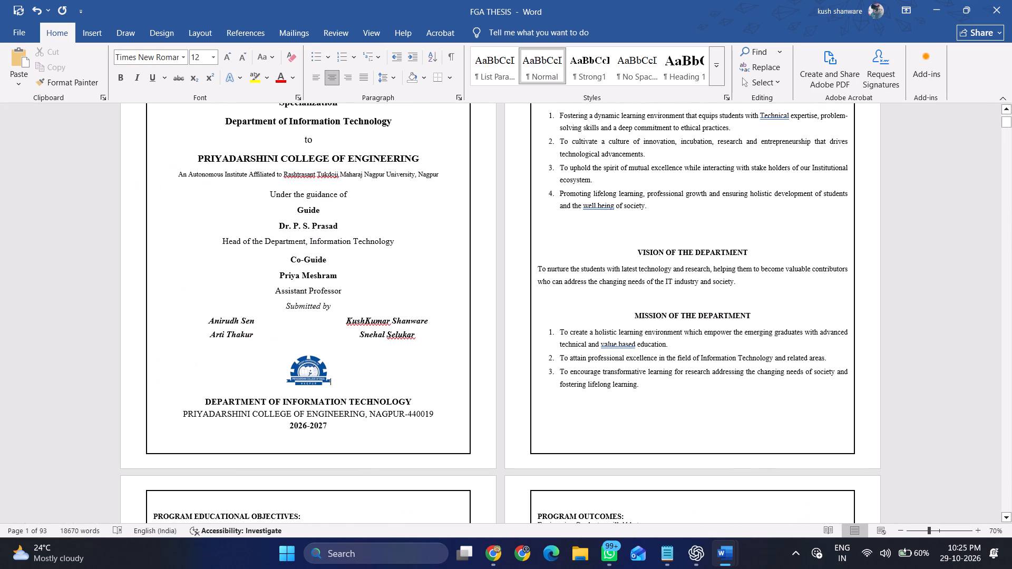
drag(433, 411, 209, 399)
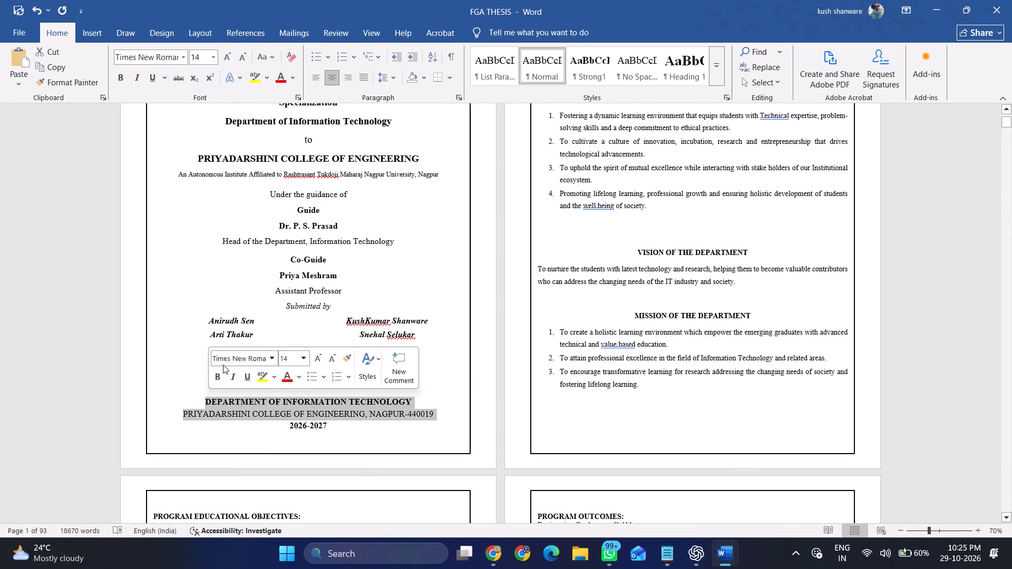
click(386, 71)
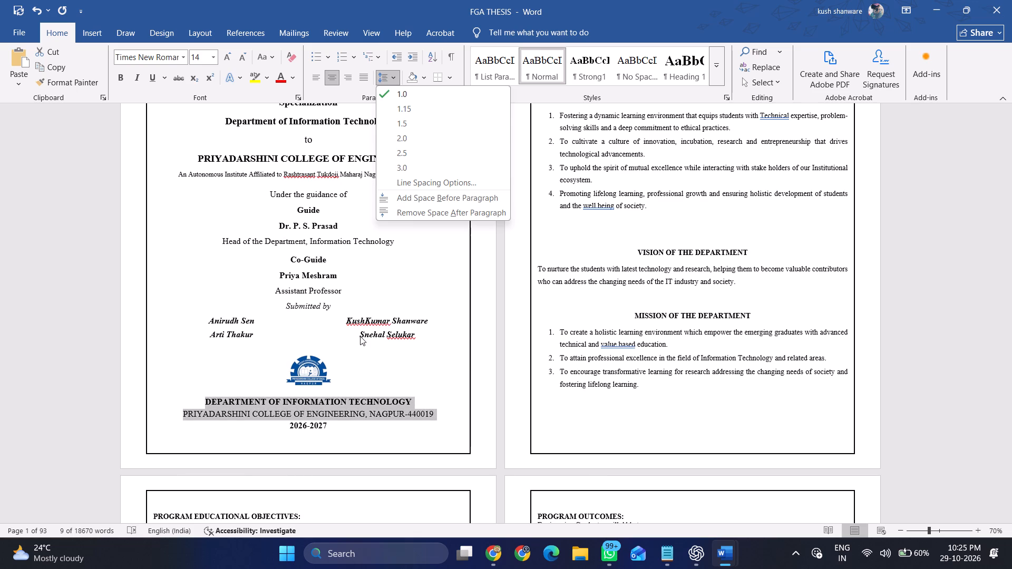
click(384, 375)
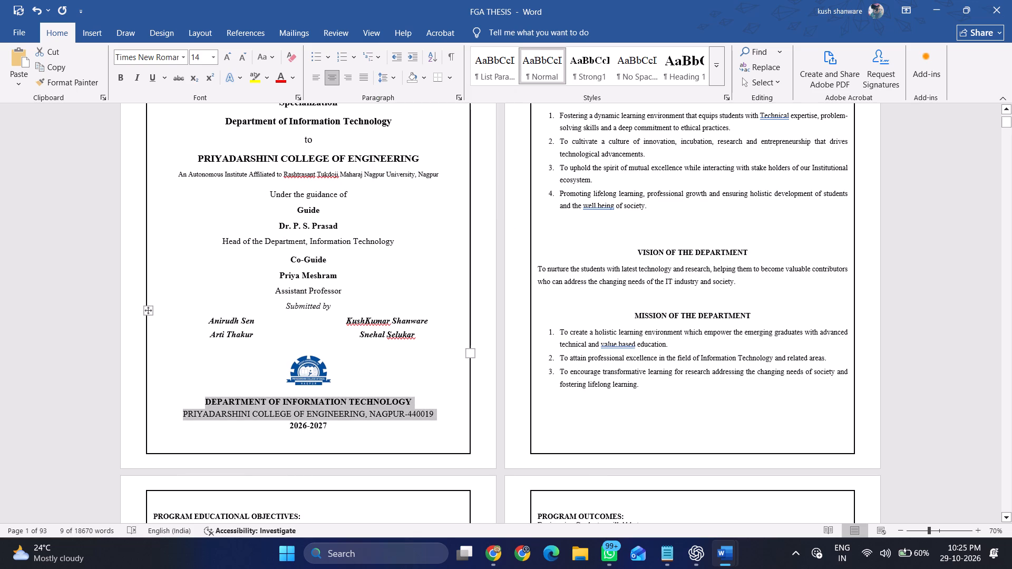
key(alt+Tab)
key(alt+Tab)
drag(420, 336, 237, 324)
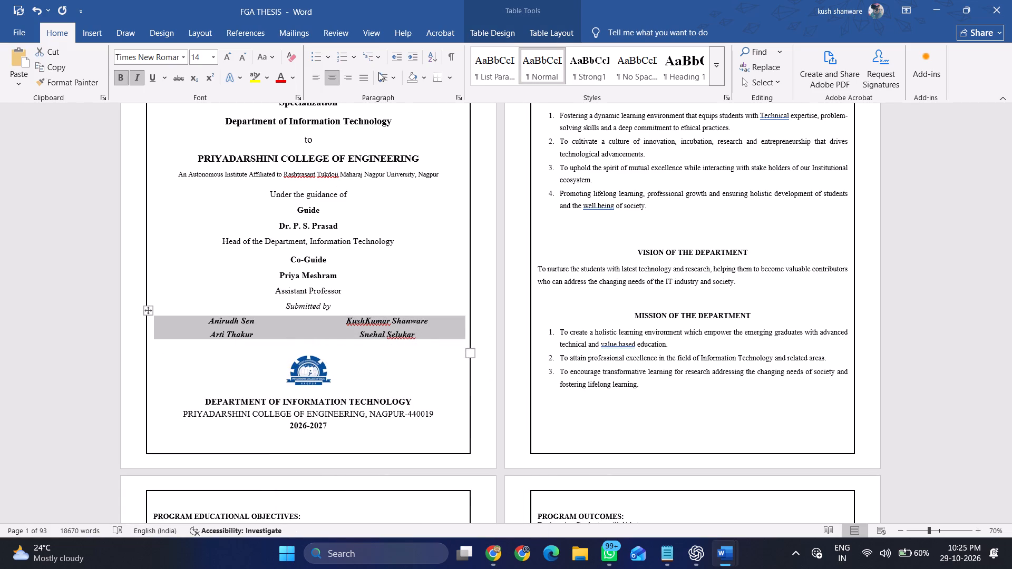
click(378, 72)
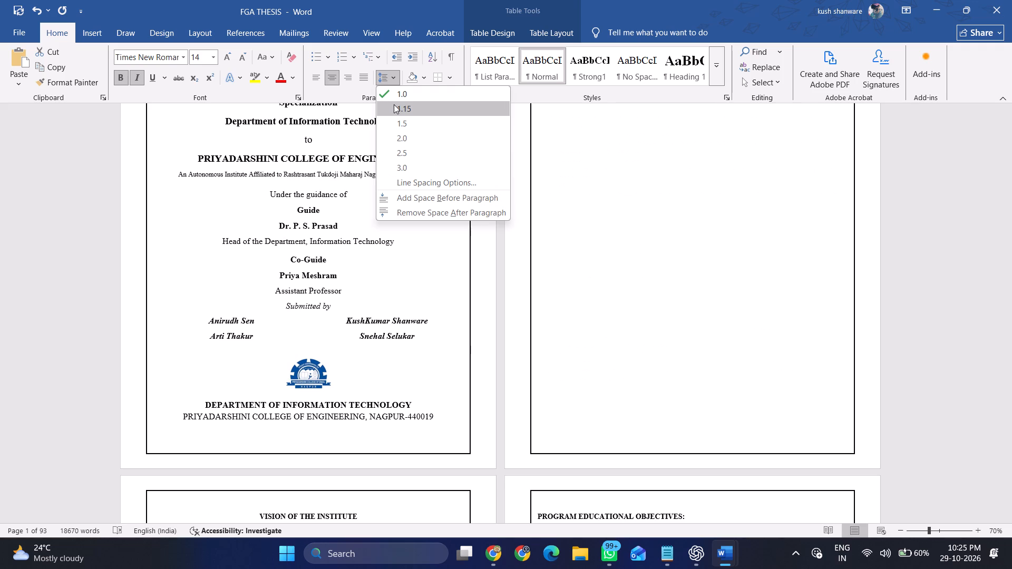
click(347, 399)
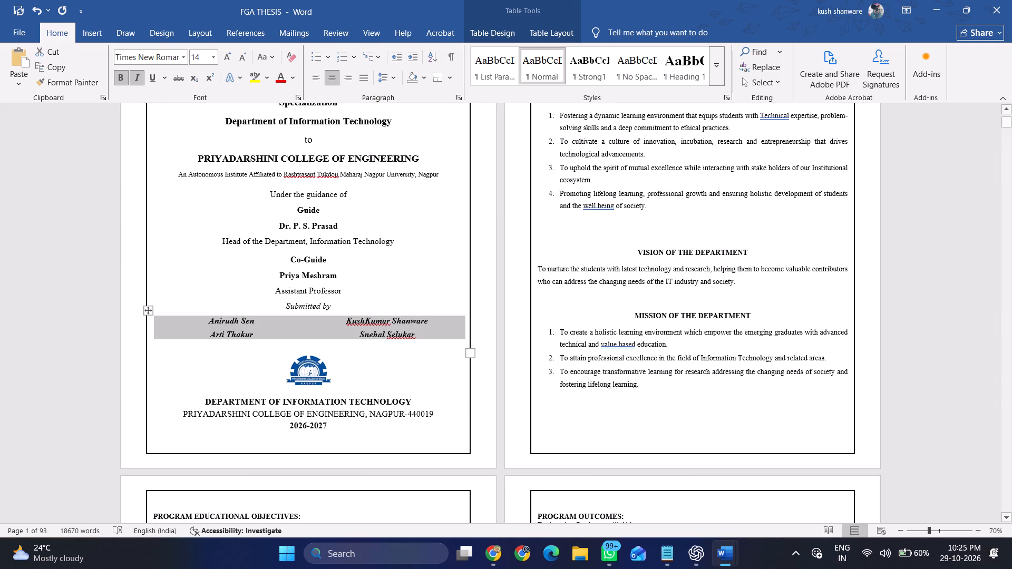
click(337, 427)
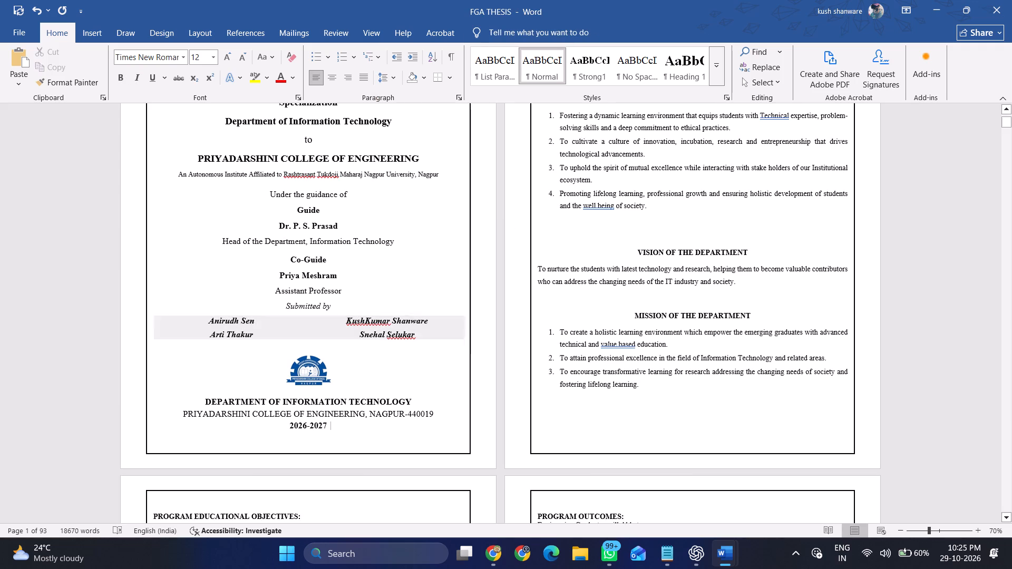
Save the thesis document with the updated title page.
ctrl+scroll(352, 388, down, 1)
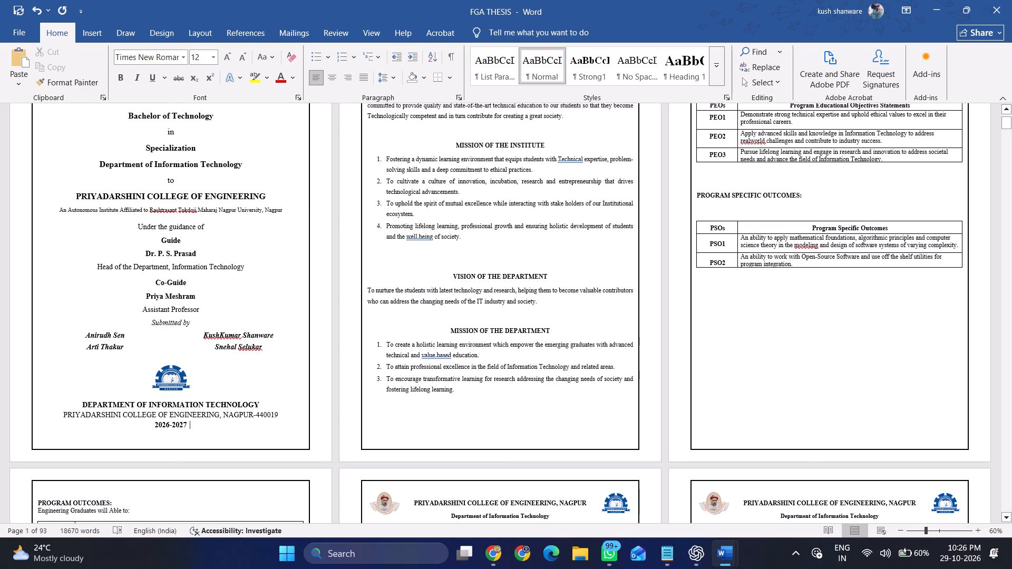
scroll(180, 219, up, 4)
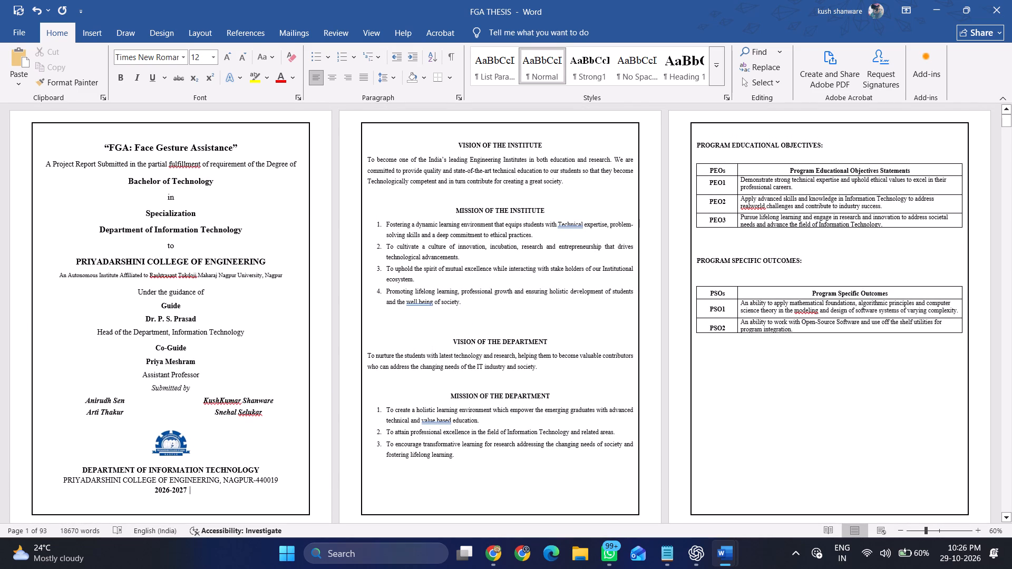
key(ctrl+s)
click(754, 206)
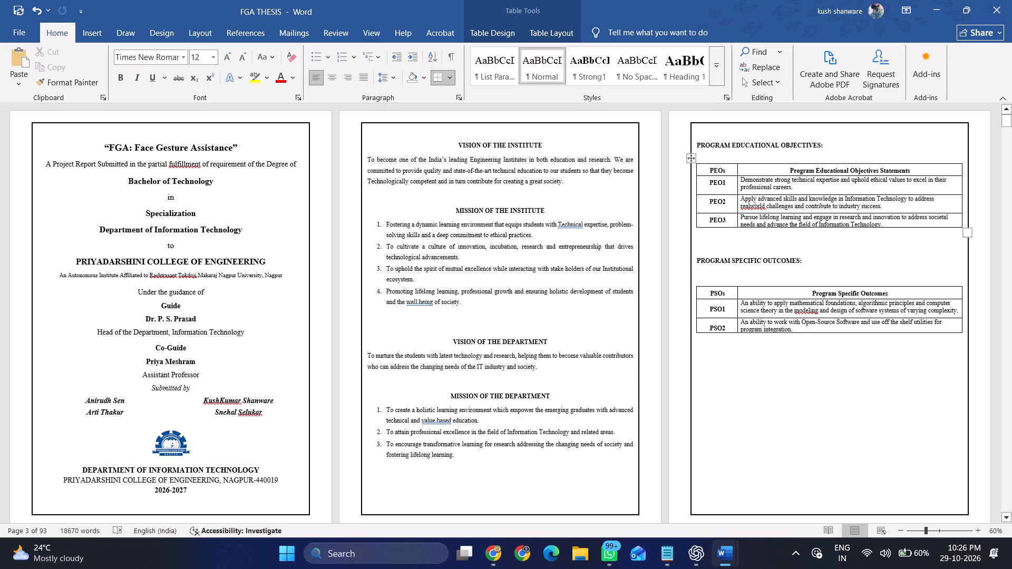
Copy the short form "Asst. Prof." from the Google results in Chrome and return to the thesis in Word.
key(alt+Tab)
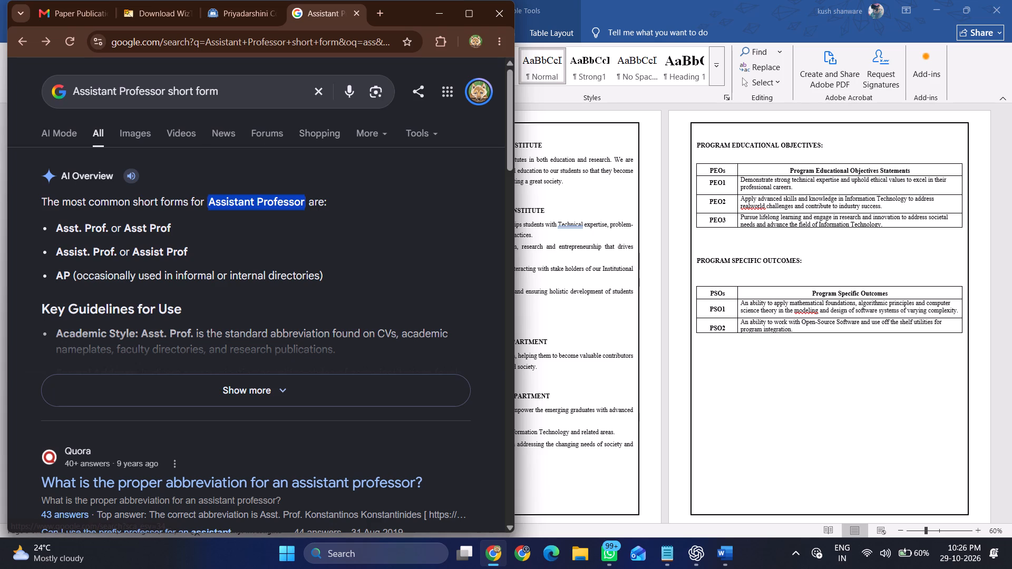
drag(109, 227, 55, 232)
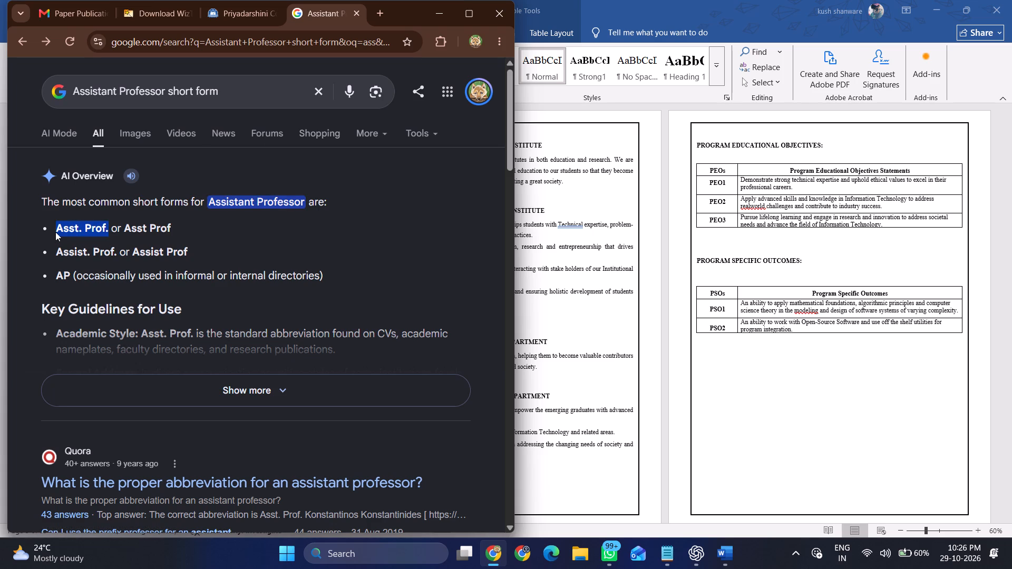
drag(55, 232, 55, 232)
key(ctrl+c)
key(ctrl+c)
key(alt+Tab)
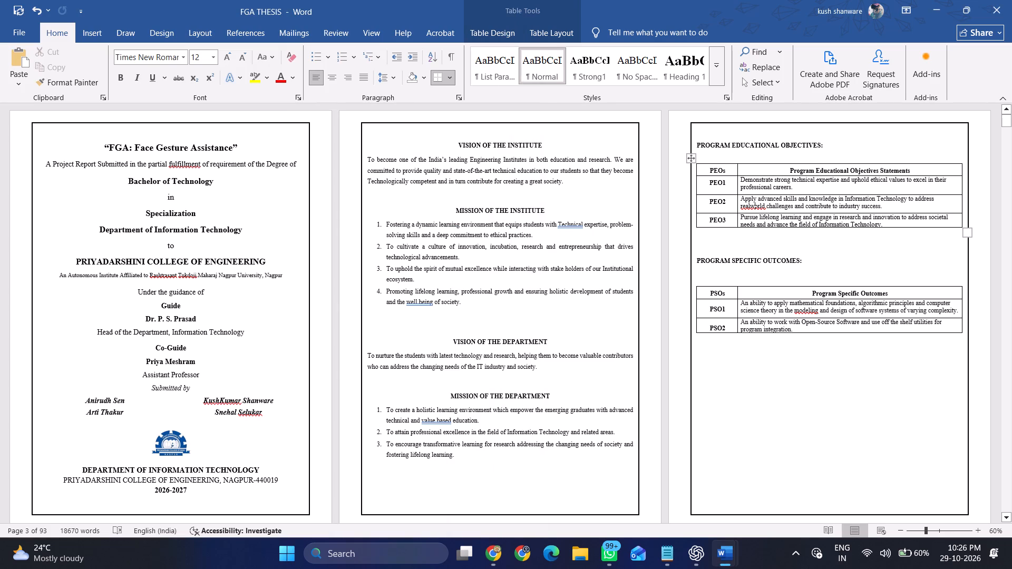
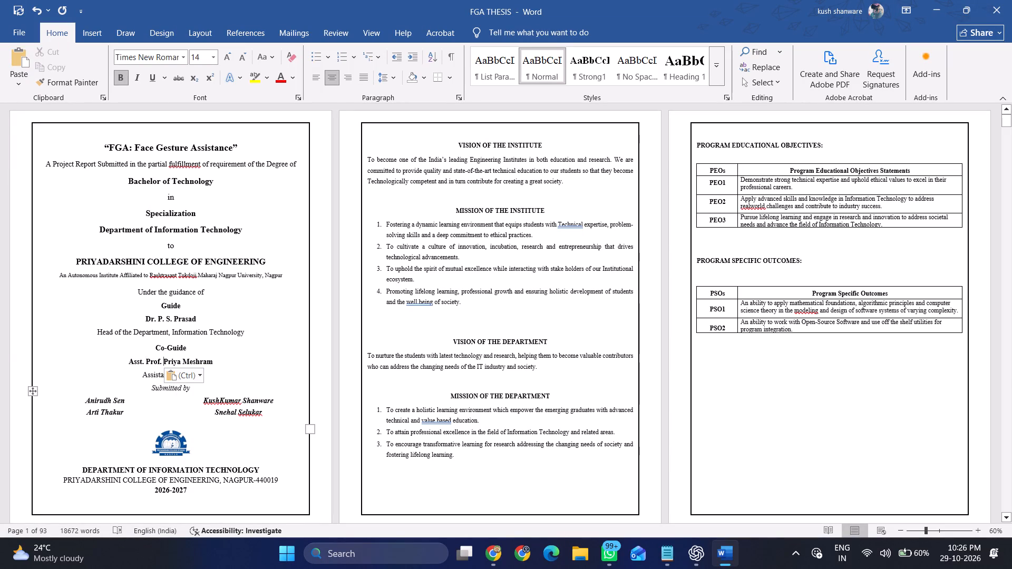
Save the thesis with the co-guide's title in its short form "Asst. Prof." on the title page.
key(ctrl+s)
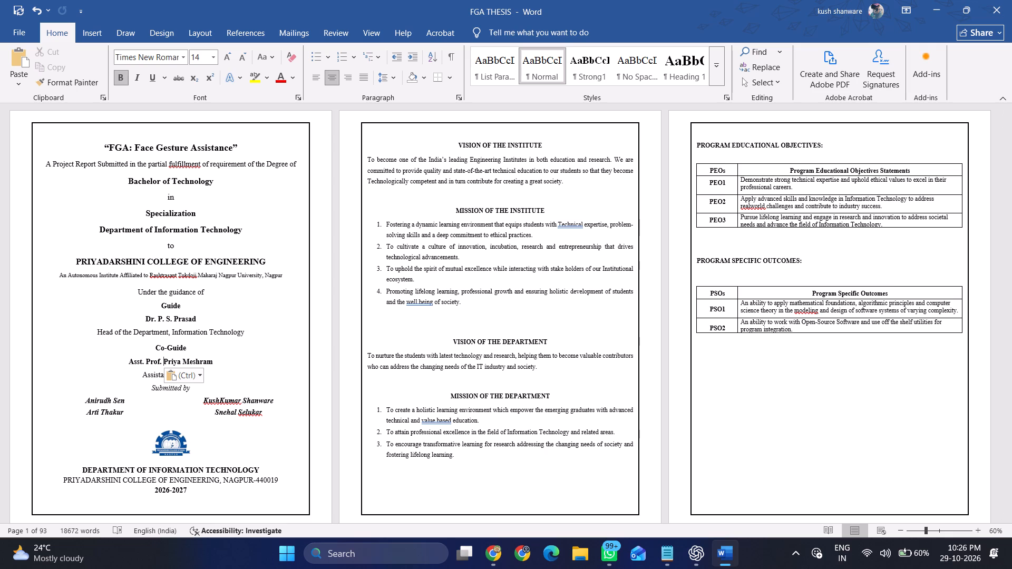
Review the thesis layout from the title page through the certificate, index, abbreviations and figures lists to the start of Chapter 1.
scroll(426, 355, down, 4)
key(ctrl+s)
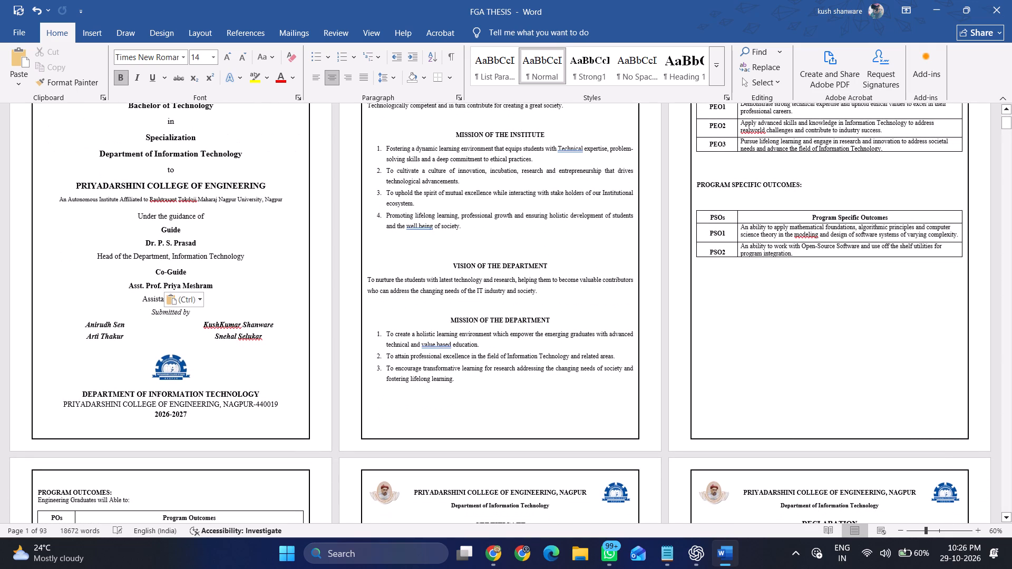
scroll(431, 341, down, 10)
key(ctrl+s)
scroll(431, 341, down, 4)
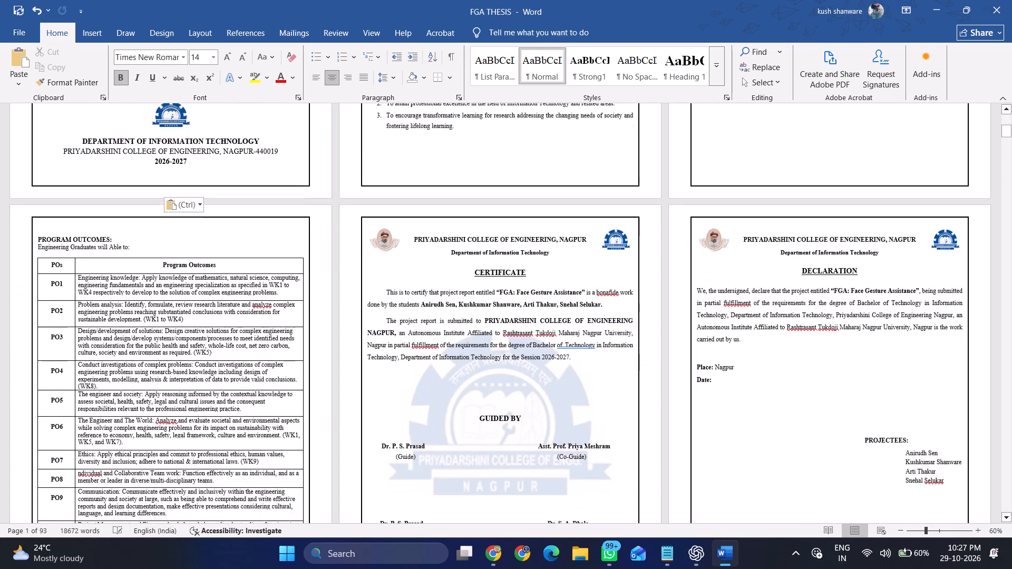
scroll(431, 341, down, 9)
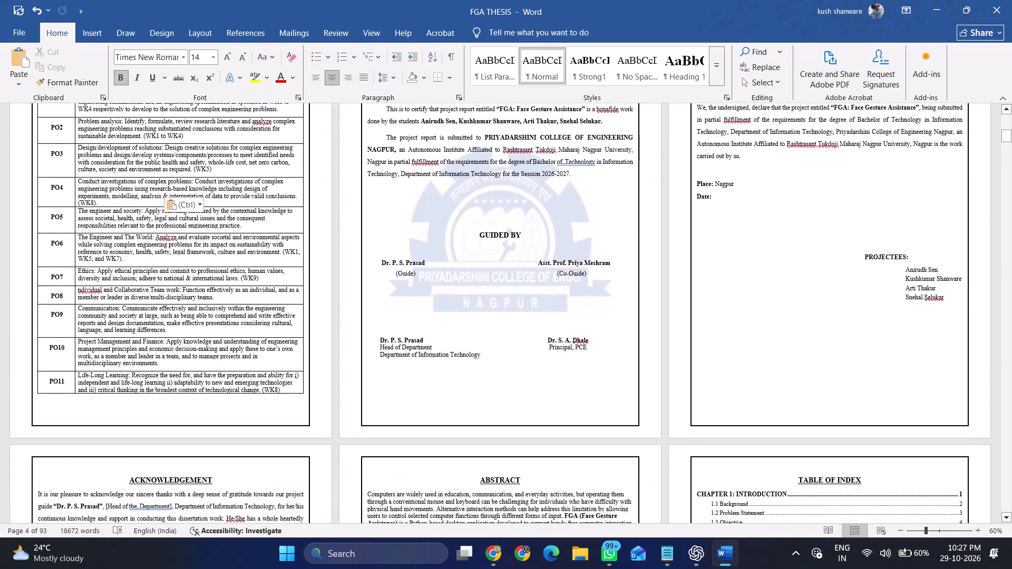
scroll(431, 341, down, 4)
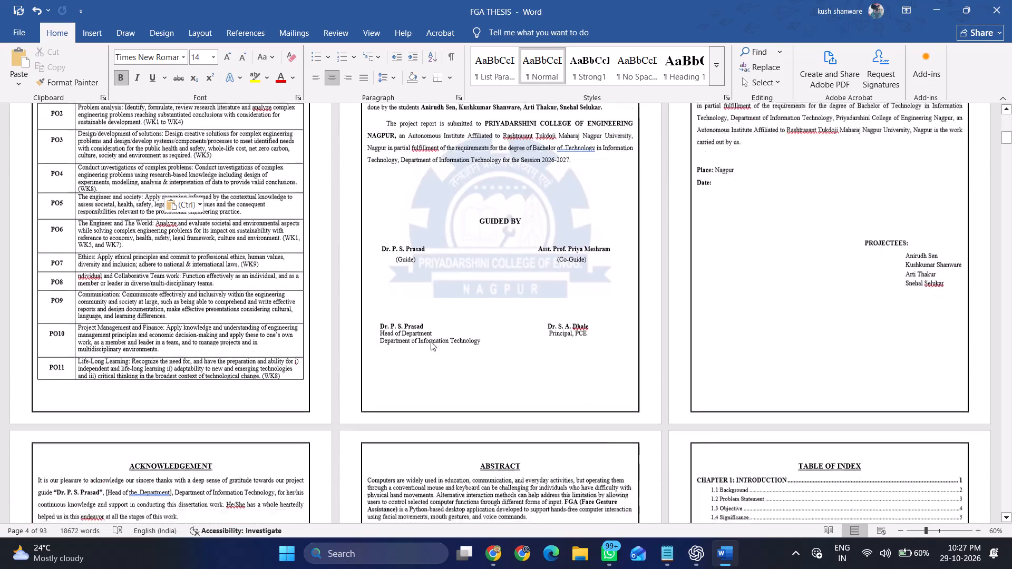
scroll(431, 341, down, 18)
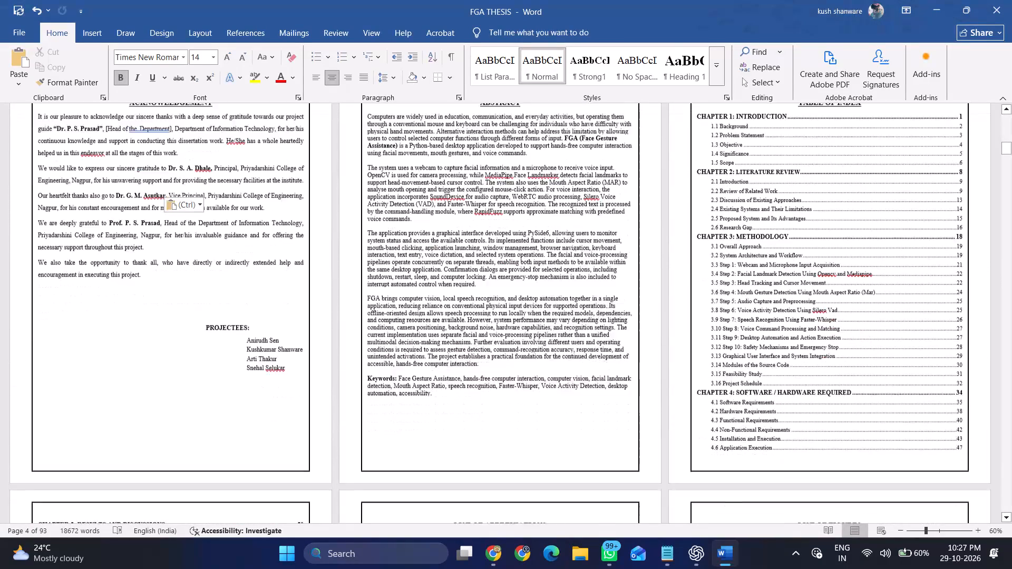
scroll(431, 341, down, 9)
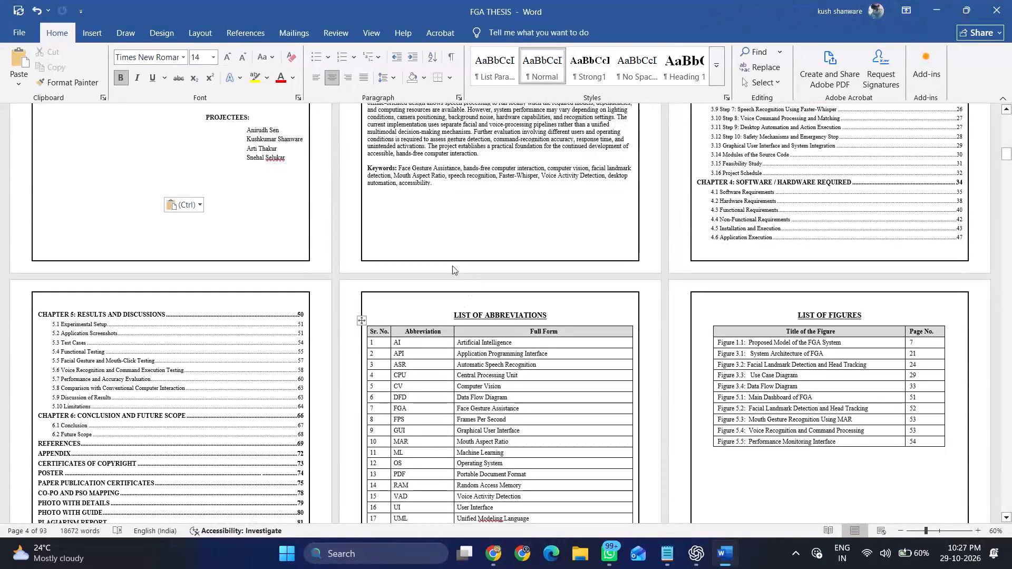
scroll(443, 261, down, 5)
key(ctrl+s)
scroll(444, 261, down, 5)
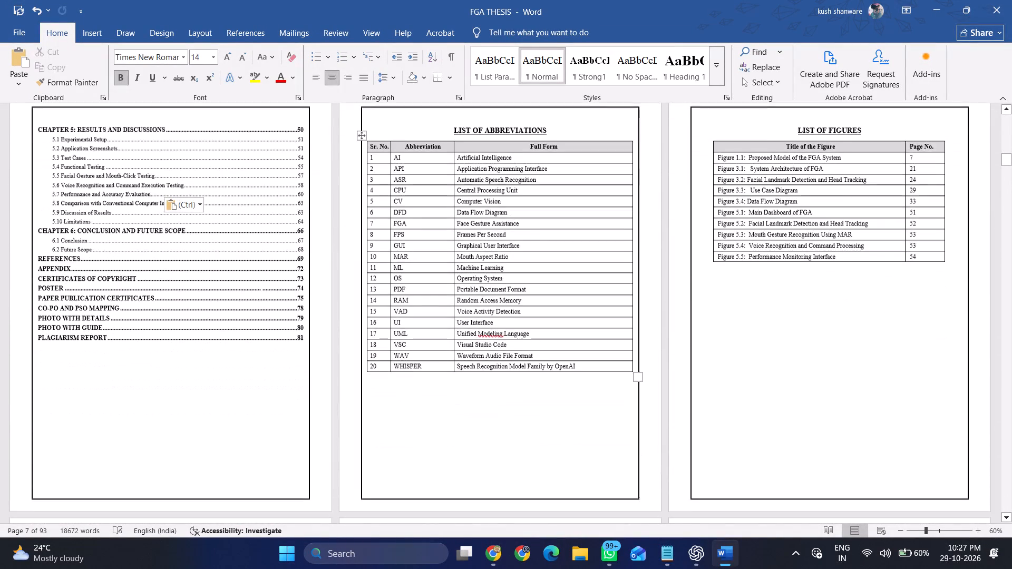
scroll(444, 265, down, 7)
scroll(444, 265, up, 4)
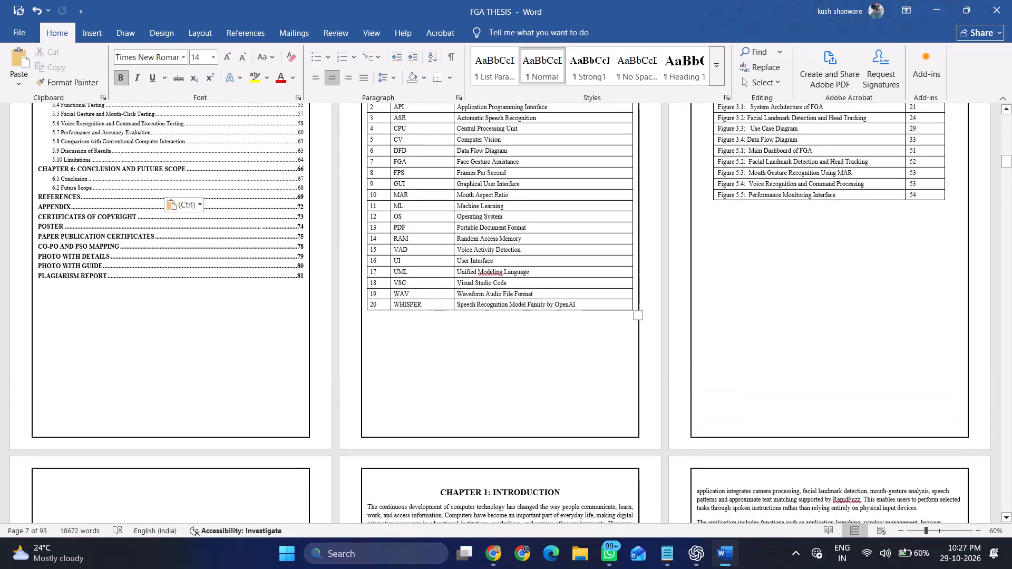
scroll(444, 265, up, 3)
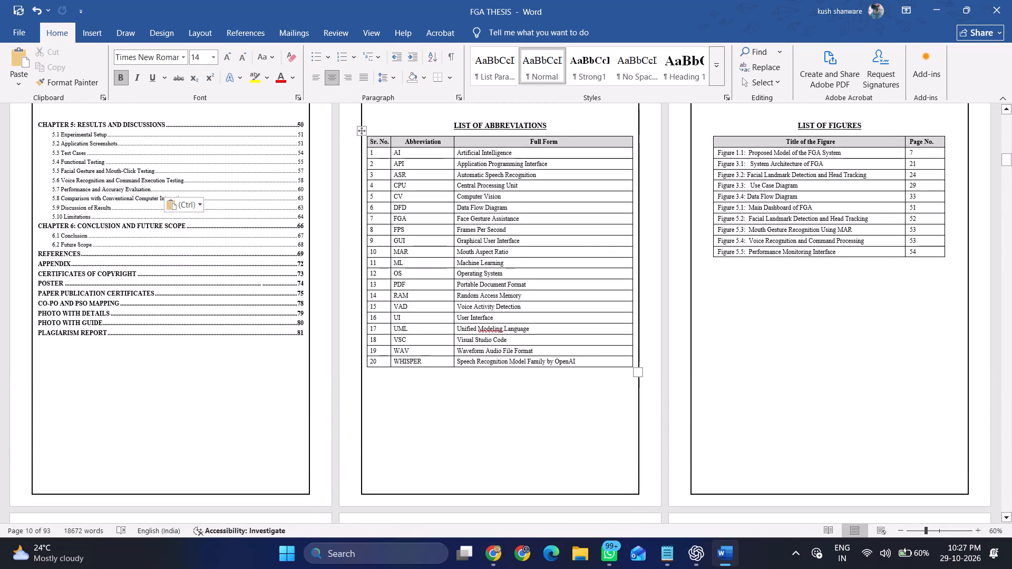
scroll(444, 282, down, 16)
scroll(444, 290, down, 5)
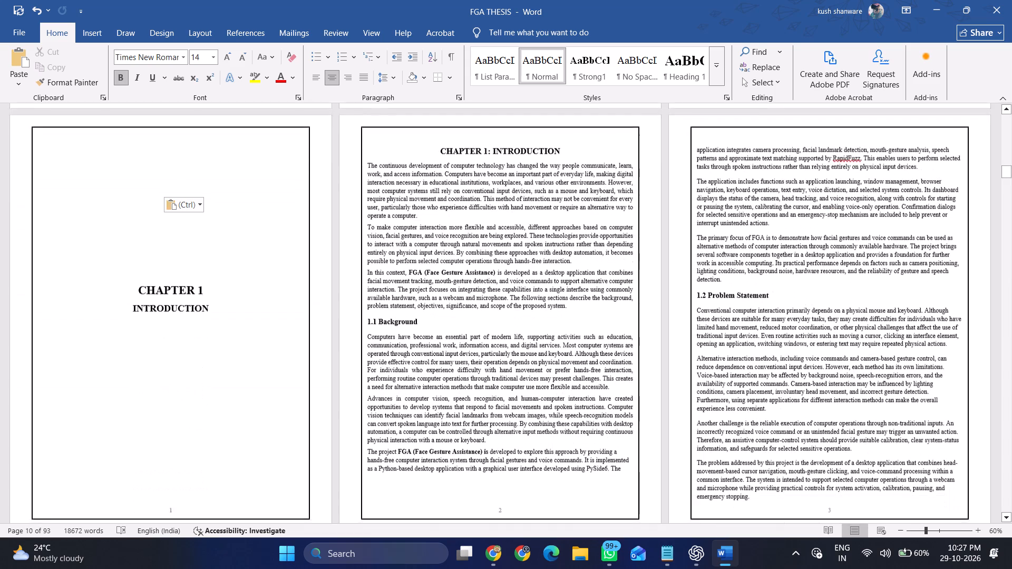
scroll(444, 290, down, 3)
Save the thesis and print all its pages with Microsoft Print to PDF, replacing "thesis edited.pdf" on the Desktop.
key(ctrl+s)
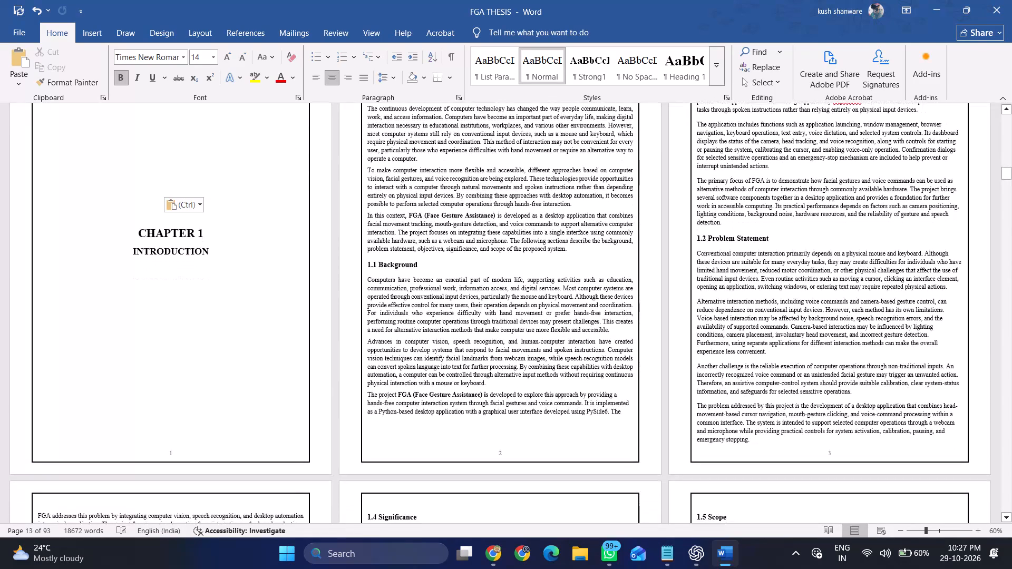
key(ctrl+p)
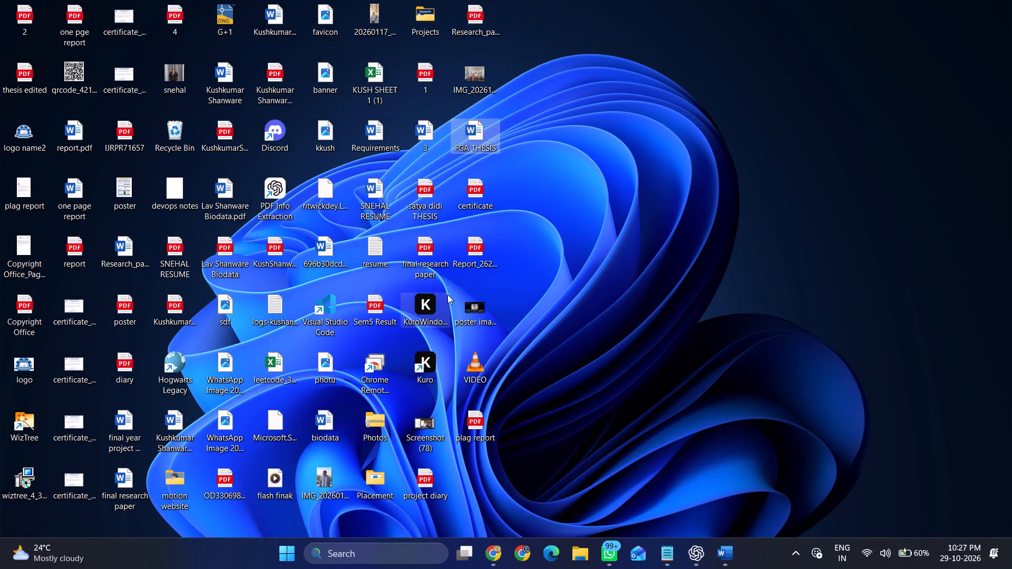
key(alt+Tab)
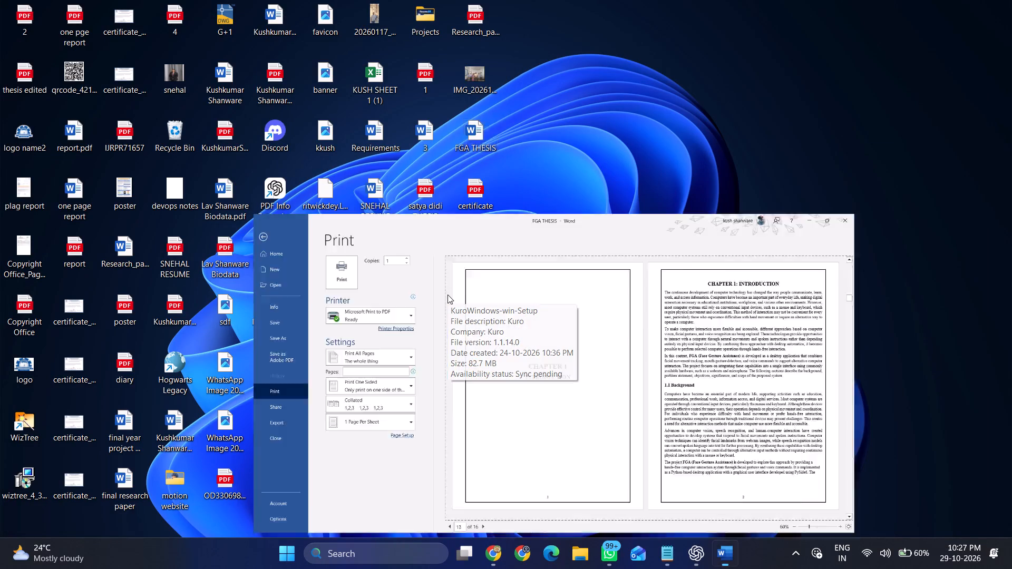
click(138, 81)
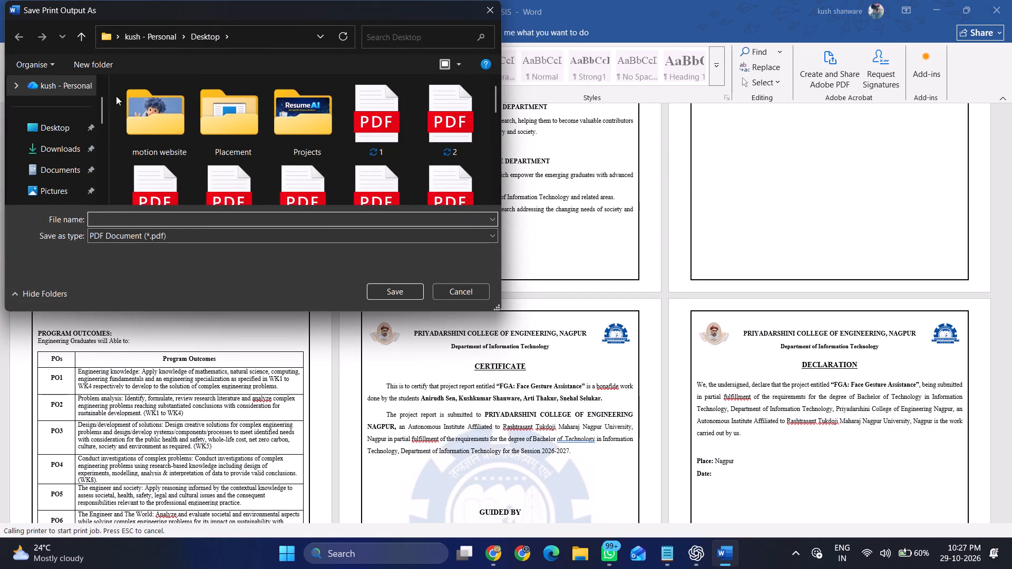
text(the)
key(Down)
key(Return)
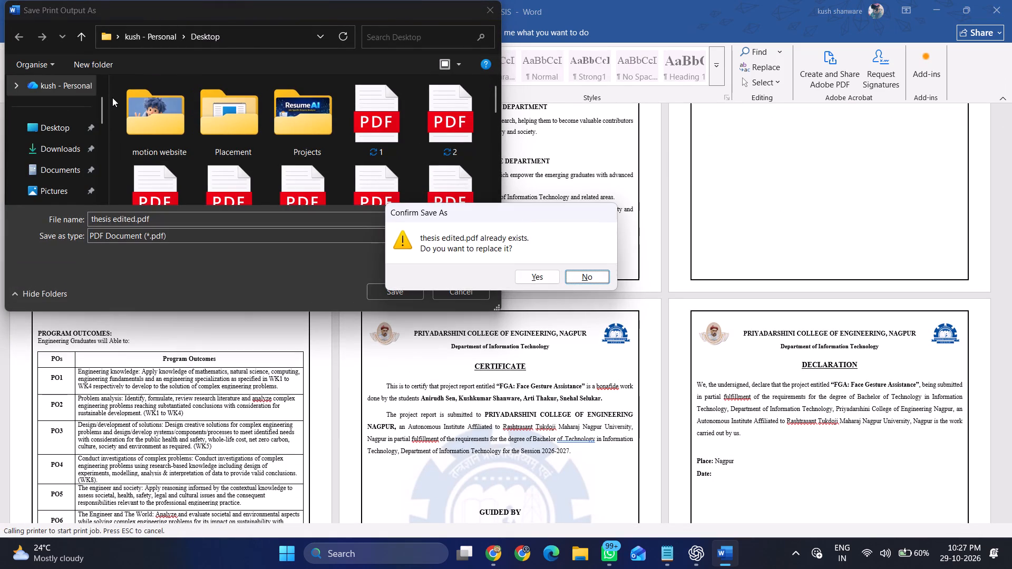
click(527, 275)
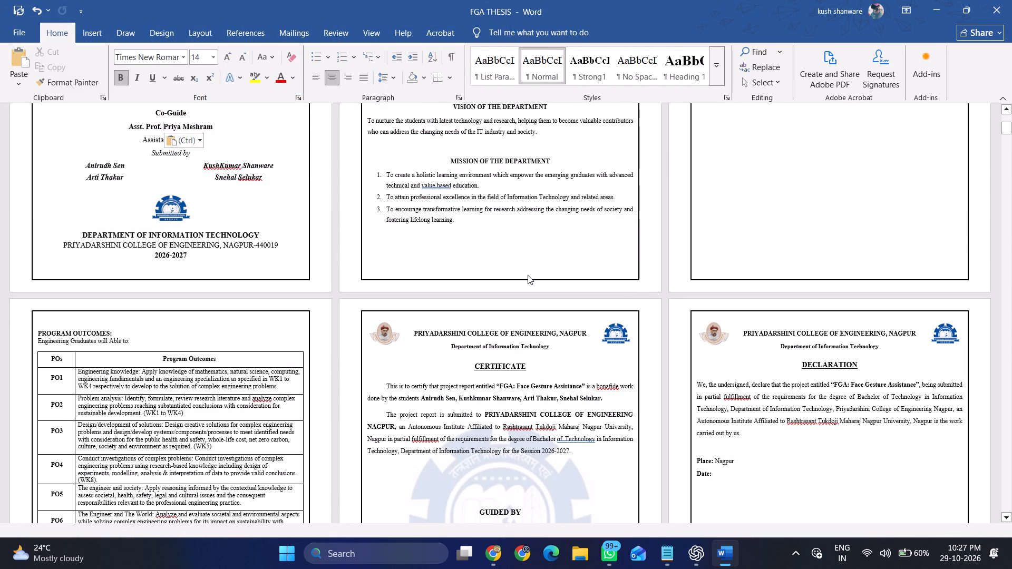
Open the spelling suggestions for the flagged word "bonafide" in the first paragraph of the Certificate page.
scroll(527, 221, up, 3)
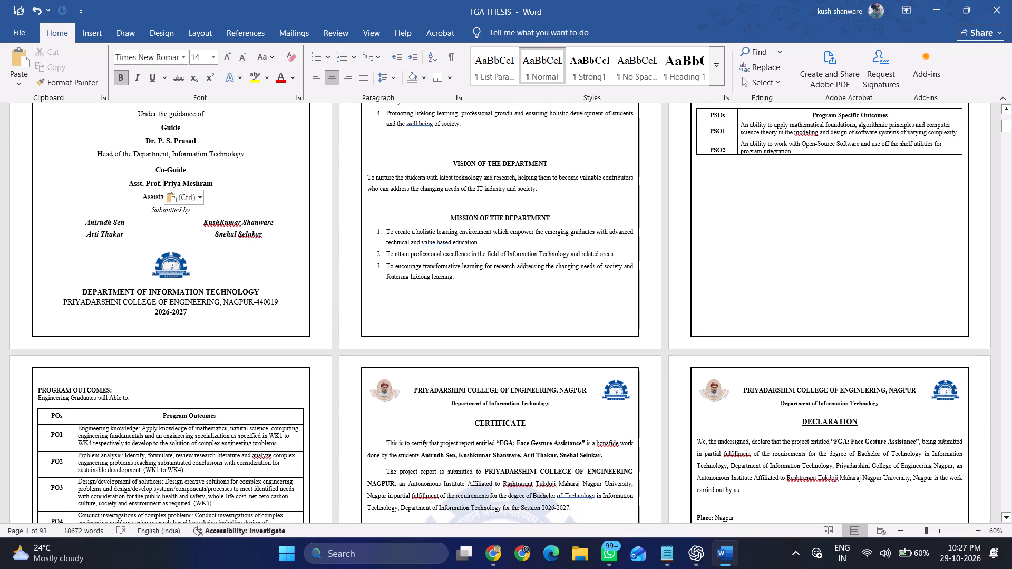
double_click(607, 440)
right_click(607, 440)
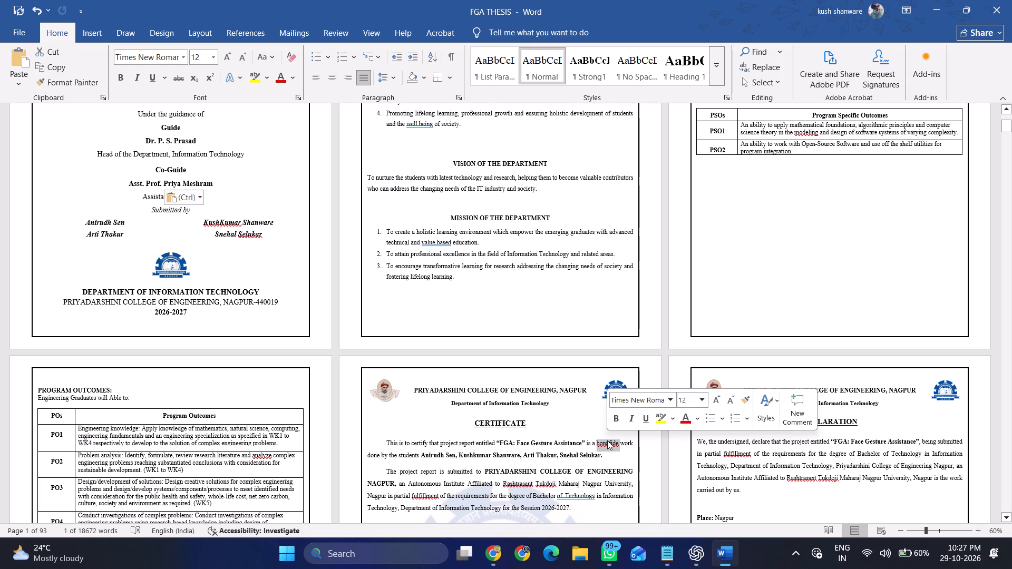
Dismiss the options for the word "bonafide", then save the FGA THESIS document and close it.
click(621, 419)
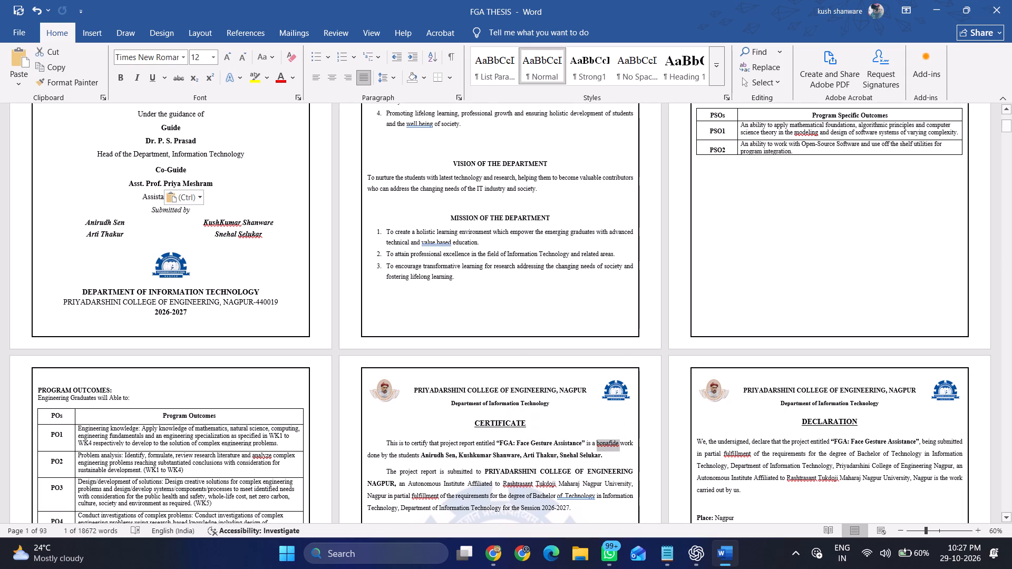
scroll(610, 423, up, 6)
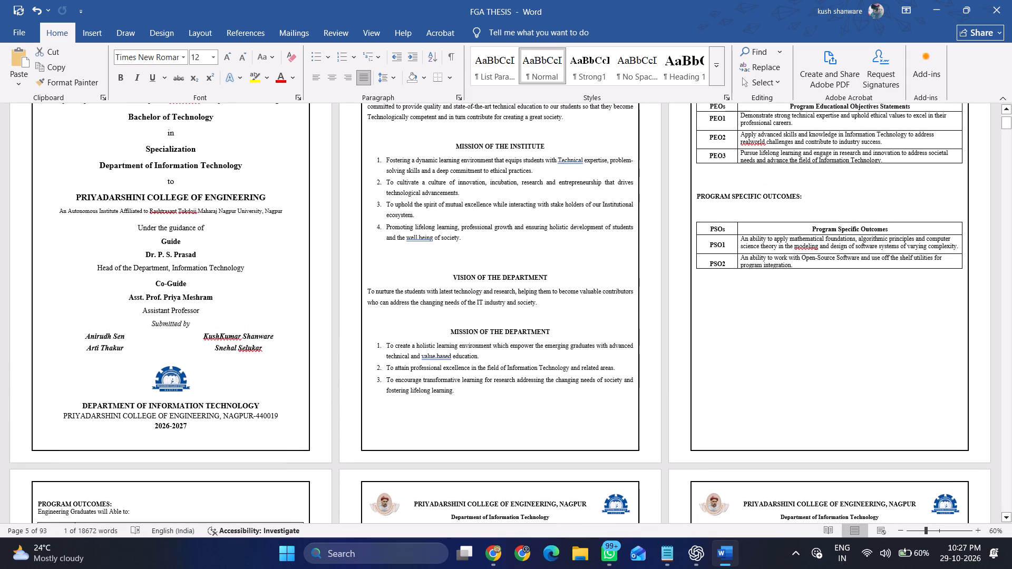
key(ctrl+s)
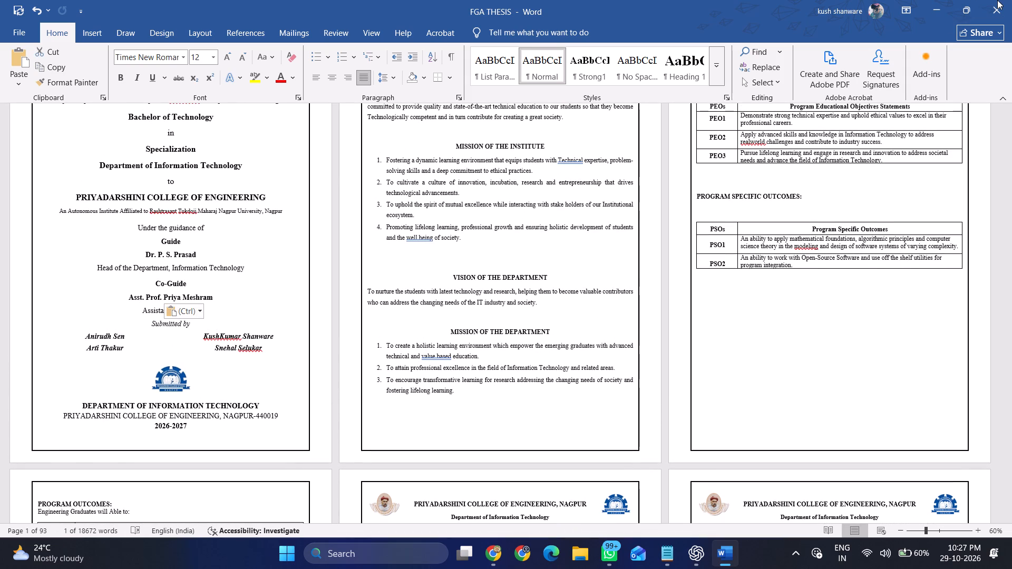
click(997, 0)
Copy the "thesis edited" PDF file from the Desktop.
click(15, 76)
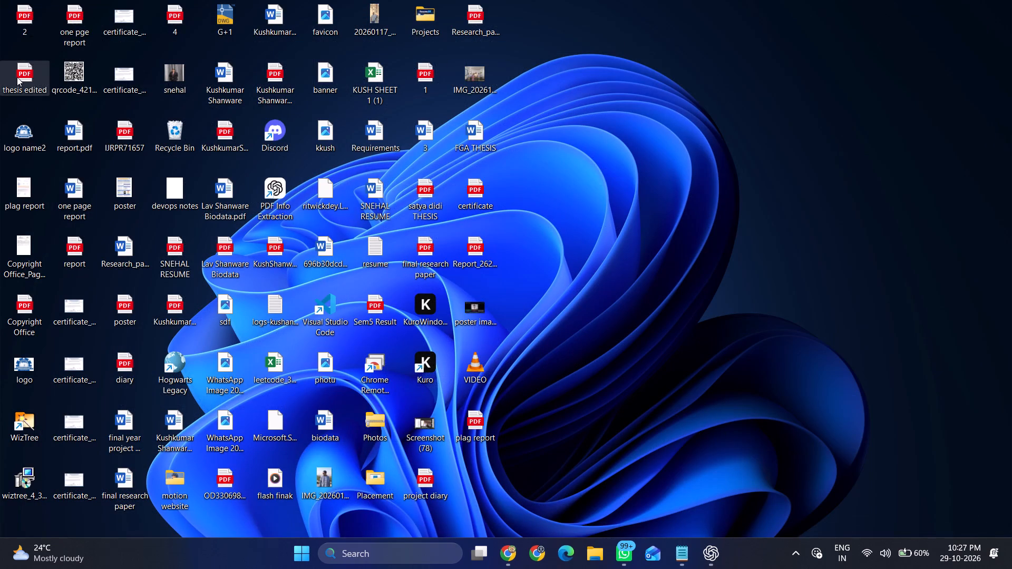
key(ctrl+c)
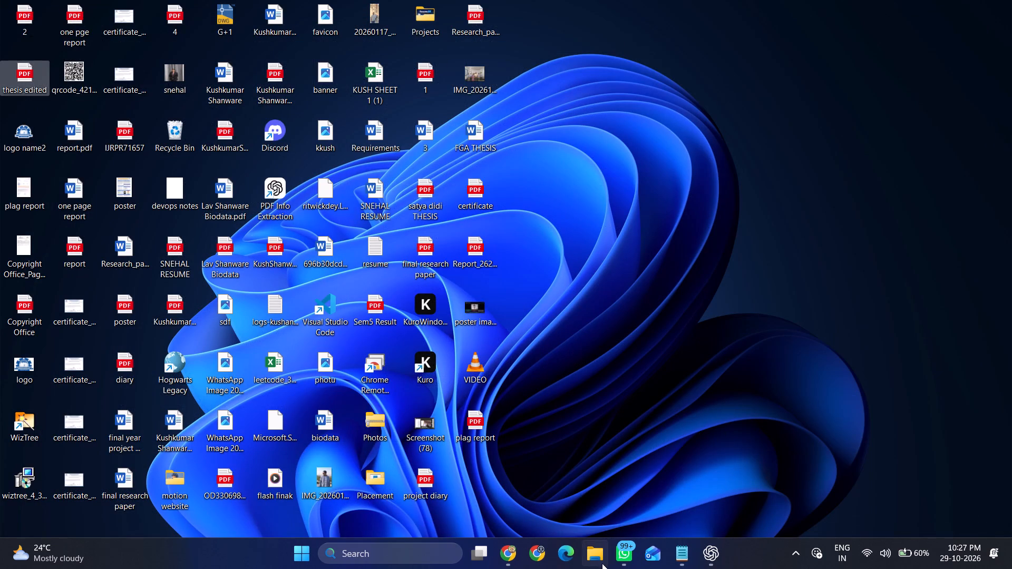
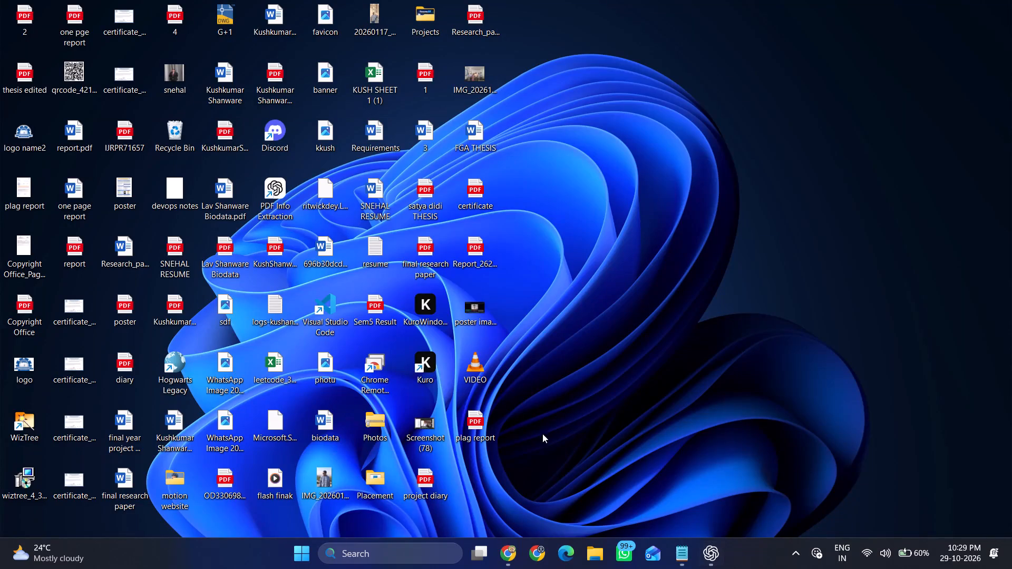
Launch the Kuro application from its shortcut on the Windows desktop.
click(431, 366)
double_click(431, 366)
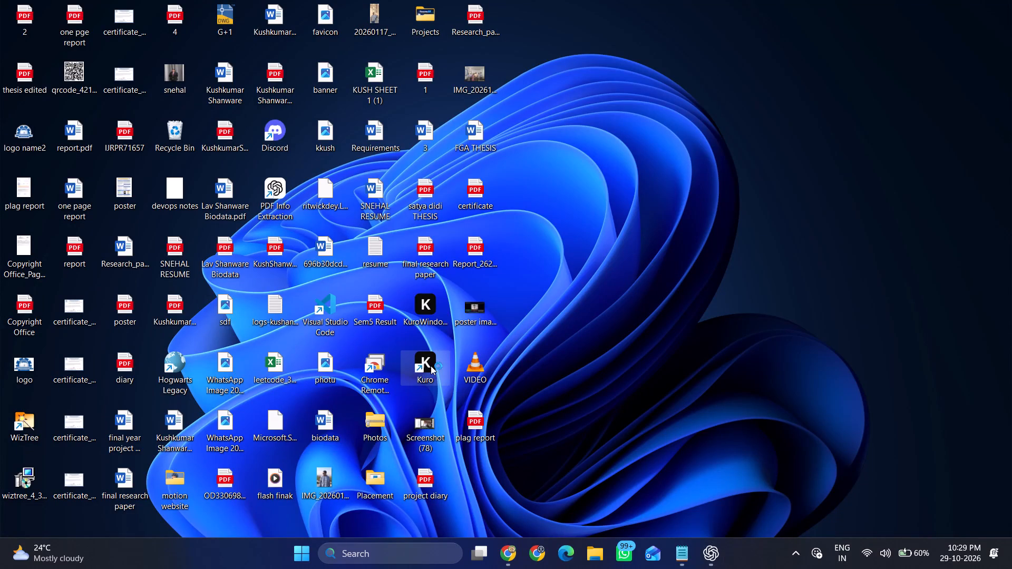
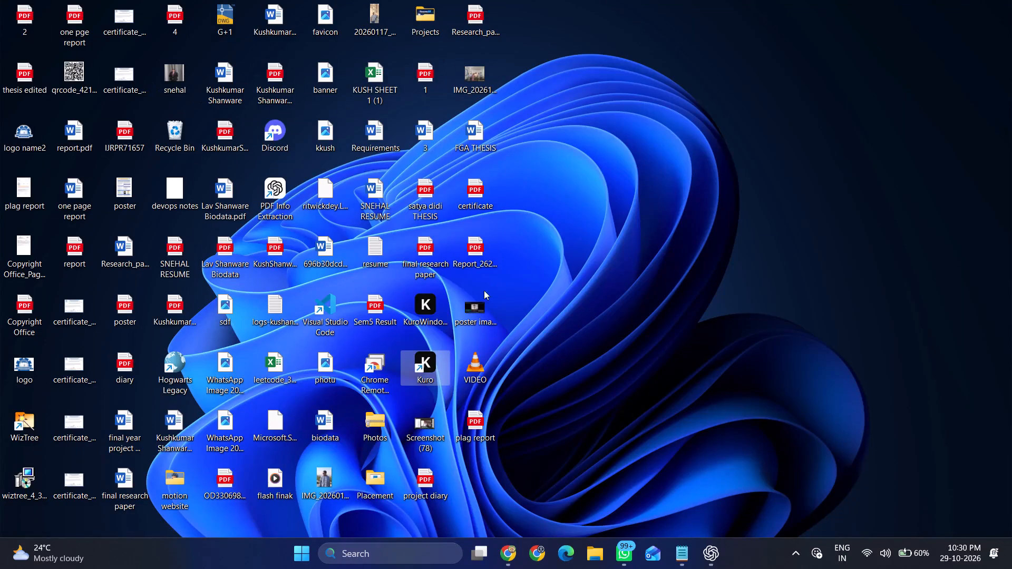
Open the FGA THESIS document from the desktop in Word.
double_click(479, 147)
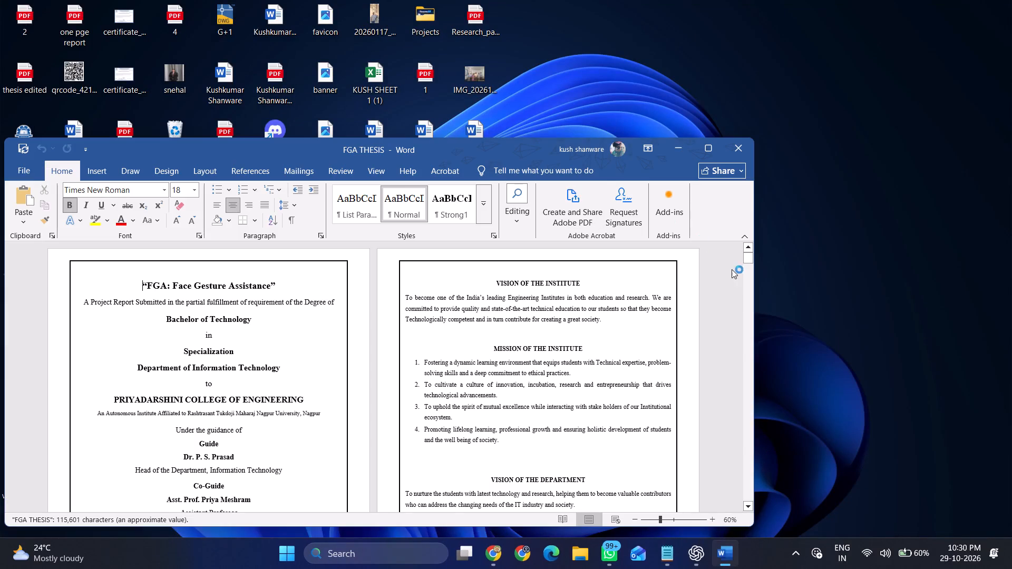
Delete the stray "88" beside the plagiarism report image on the thesis's last page.
drag(751, 258, 761, 443)
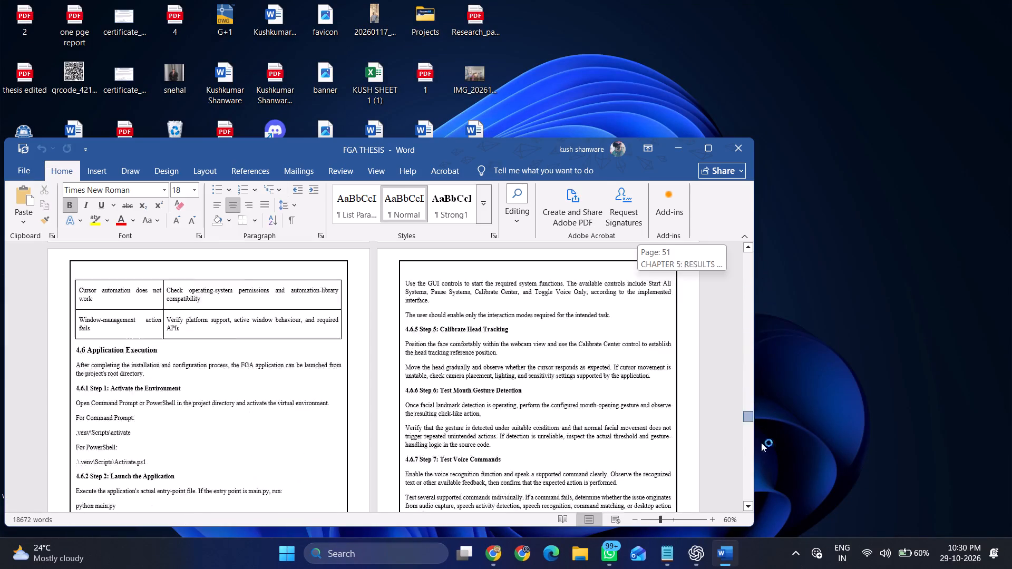
drag(761, 443, 757, 514)
click(501, 467)
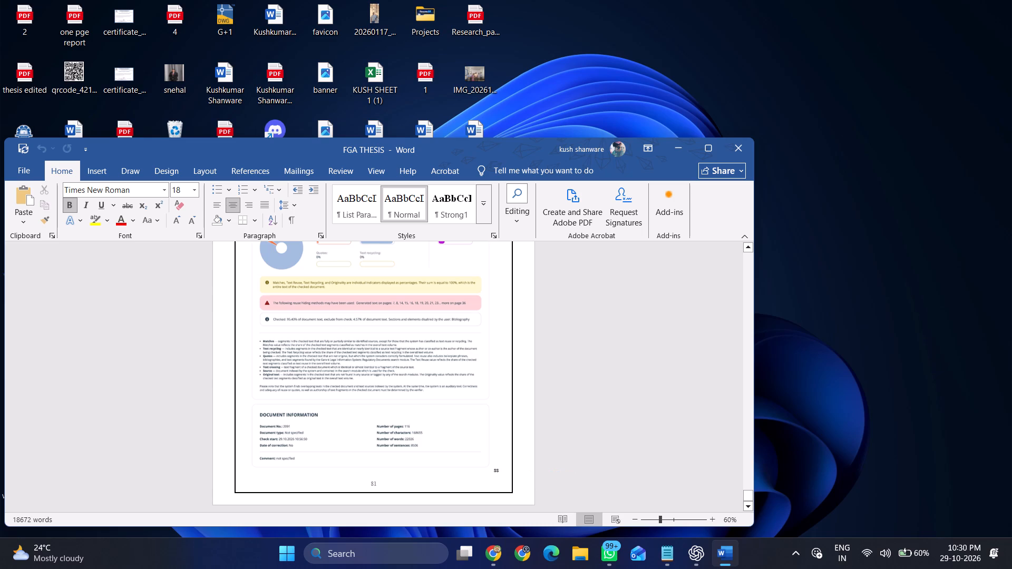
key(BackSpace)
key(BackSpace)
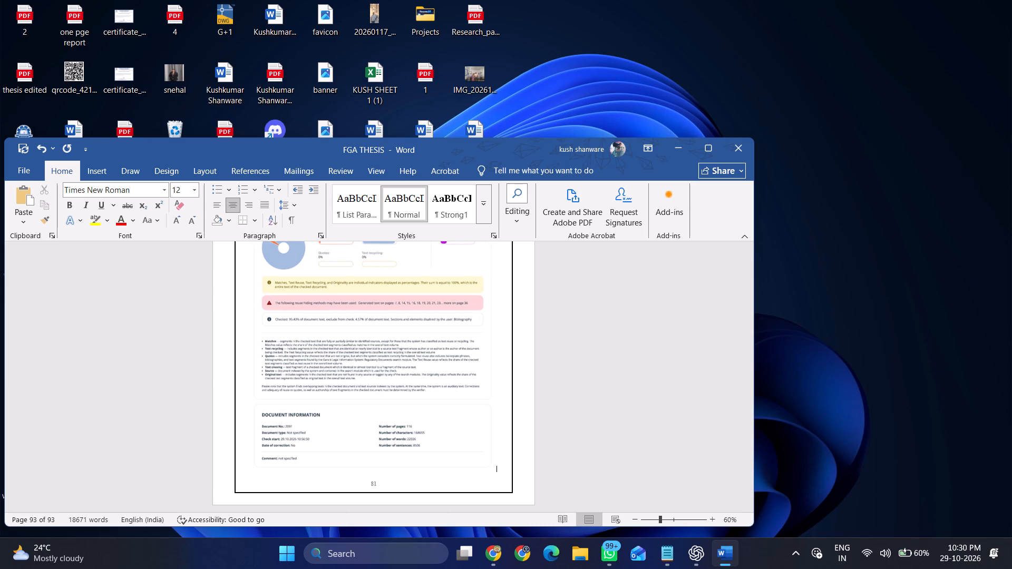
key(Return)
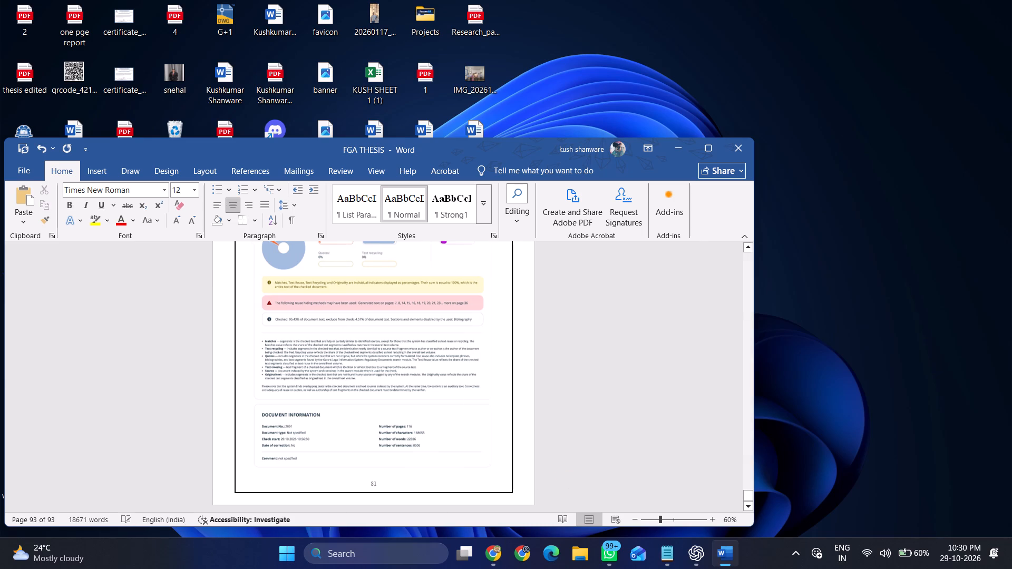
key(BackSpace)
key(BackSpace)
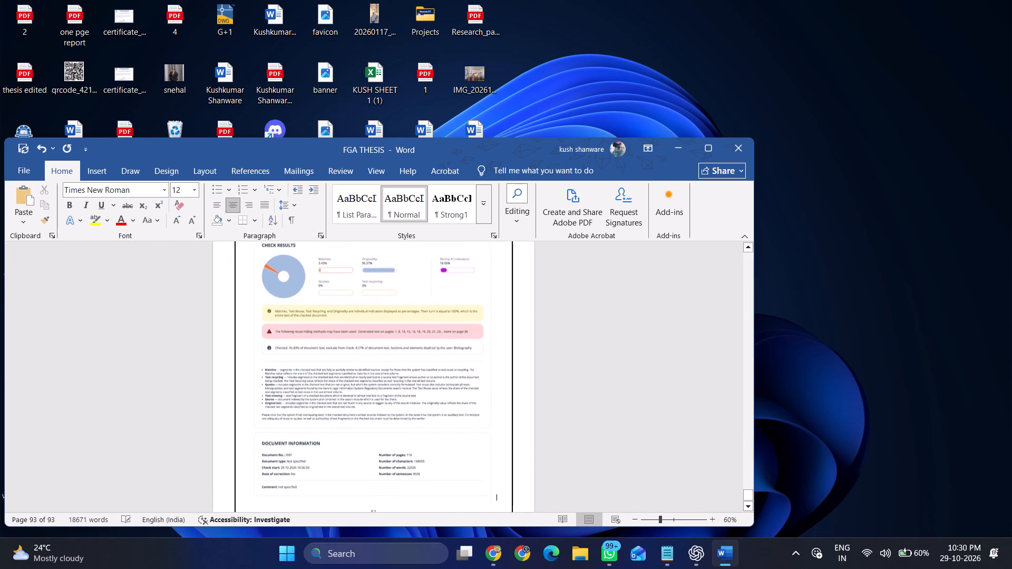
Add empty lines below the caption "Project team with the project guide" on page 80, down to just above the page number.
scroll(442, 437, up, 4)
scroll(359, 313, up, 3)
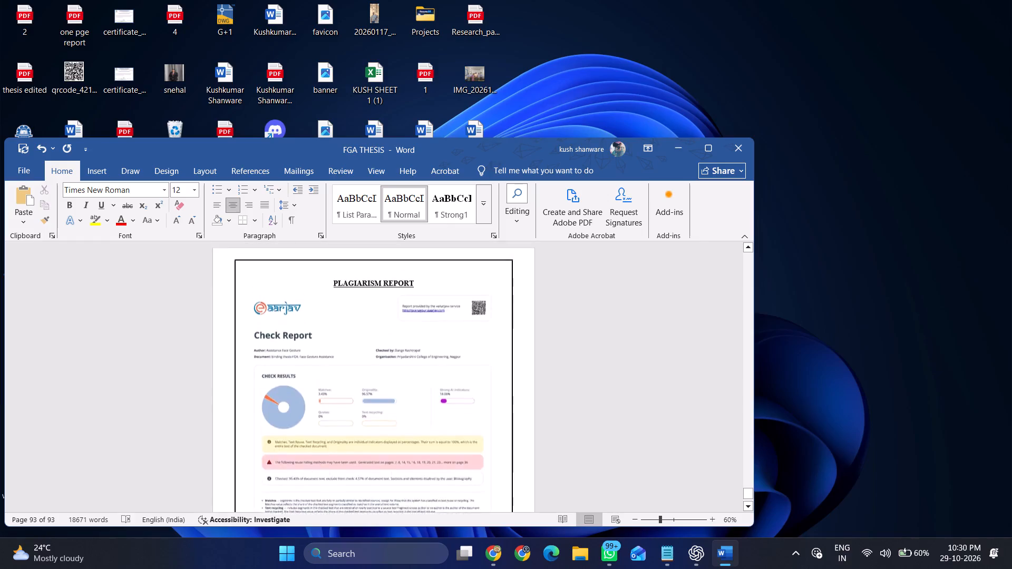
scroll(336, 281, up, 7)
click(609, 266)
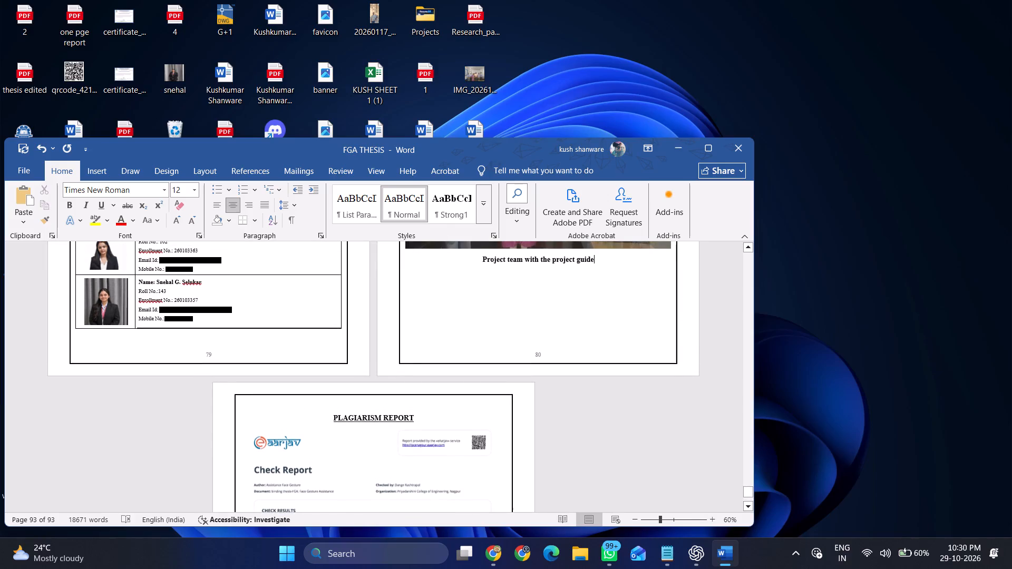
key(Return)
key(Return)
key(Return)
key(Return)
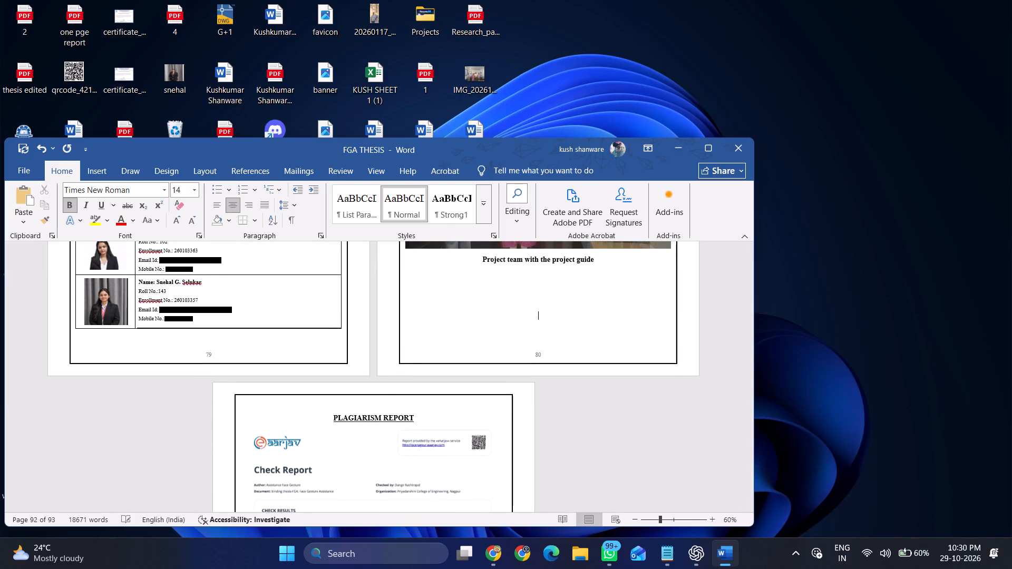
key(Return)
key(Return)
key(BackSpace)
Indent the last empty line on page 80 by six tab stops and write an "Edited by" credit with the editor's name.
key(Tab)
key(Tab)
key(Tab)
key(Tab)
key(Tab)
key(Tab)
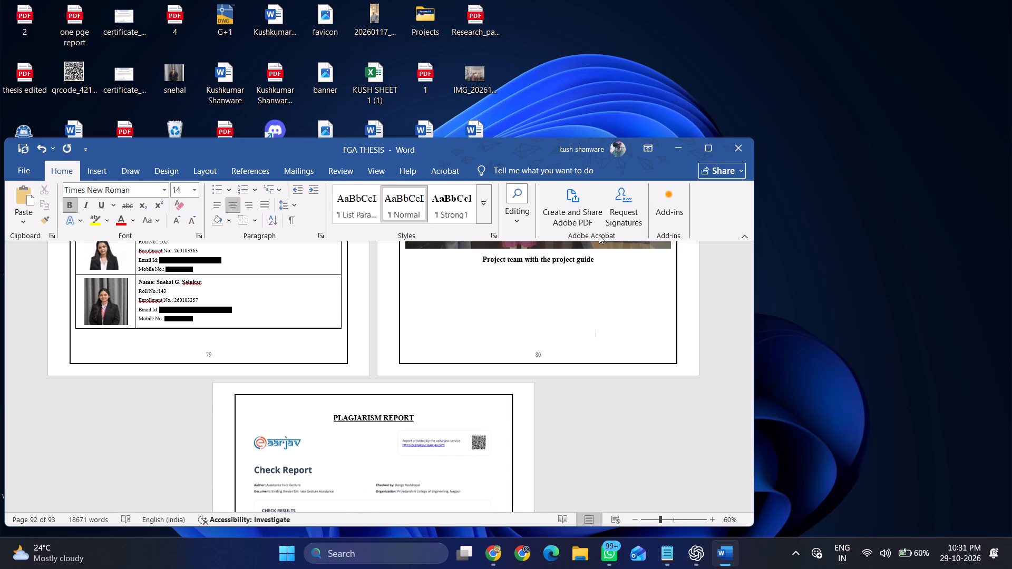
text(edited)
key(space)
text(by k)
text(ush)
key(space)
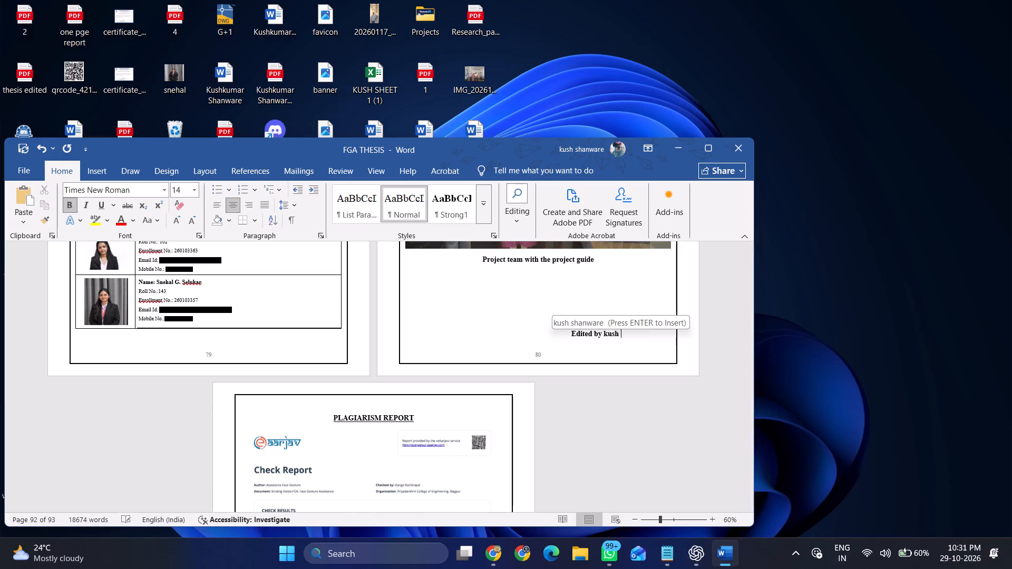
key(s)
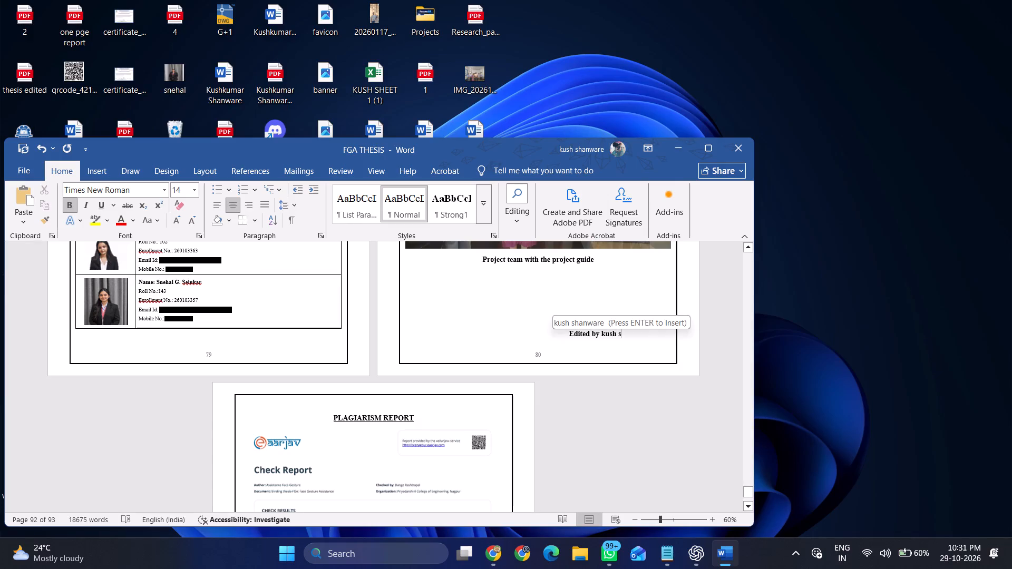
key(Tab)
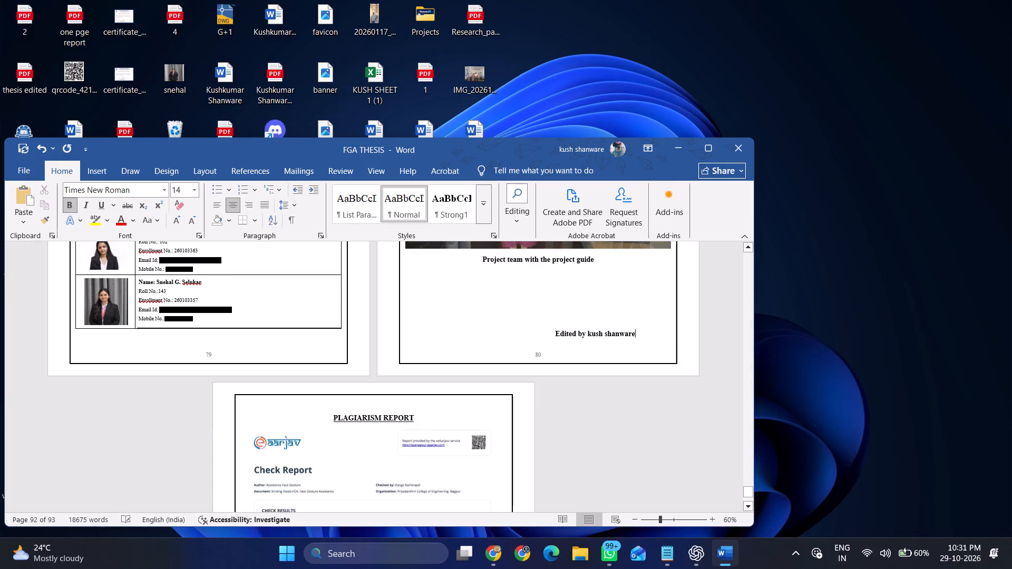
Make the "Edited by" credit line non-bold, shrink its font size to 3 and align it right.
drag(639, 332, 561, 337)
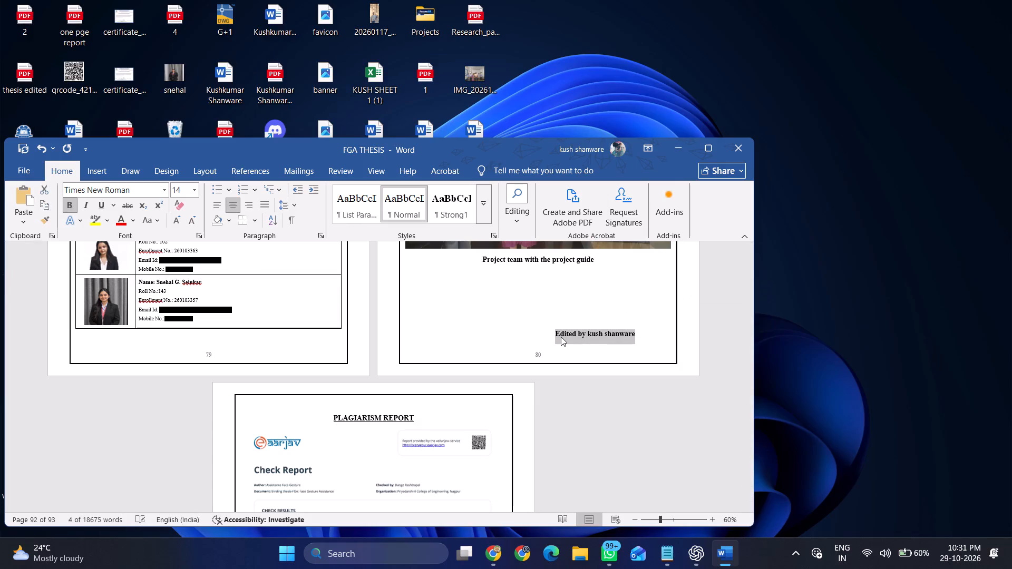
key(ctrl+b)
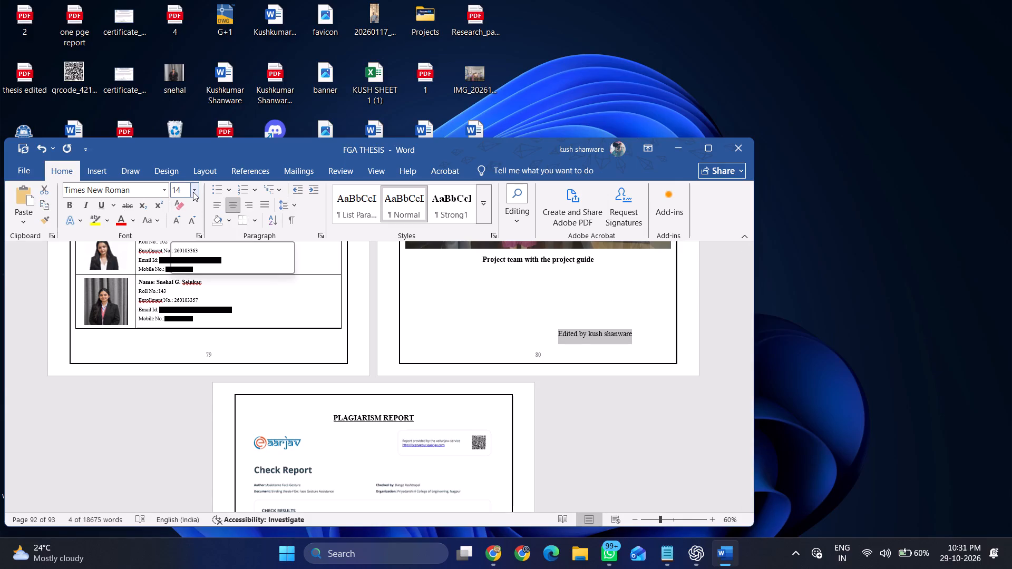
triple_click(193, 222)
triple_click(193, 222)
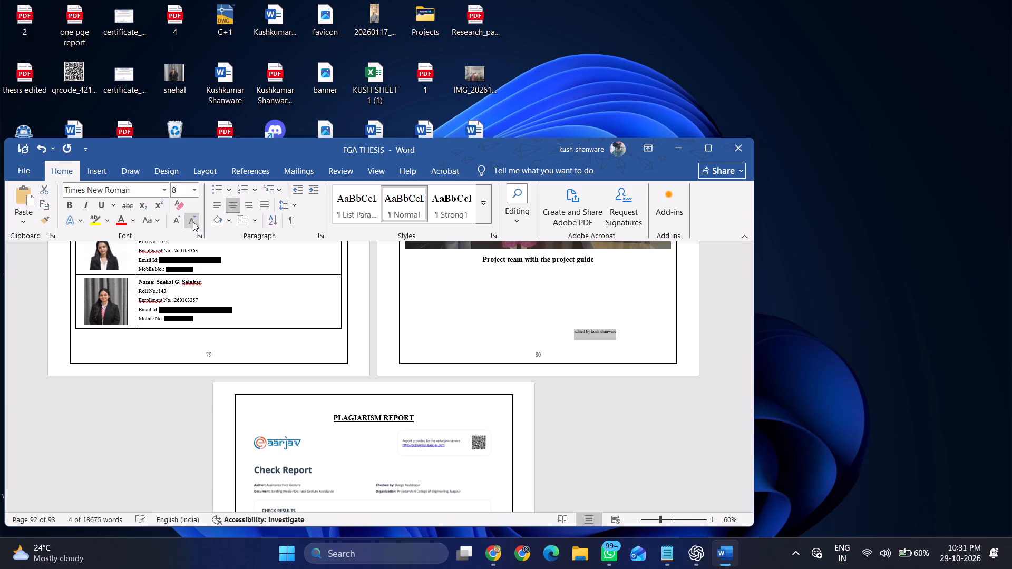
triple_click(193, 222)
click(193, 222)
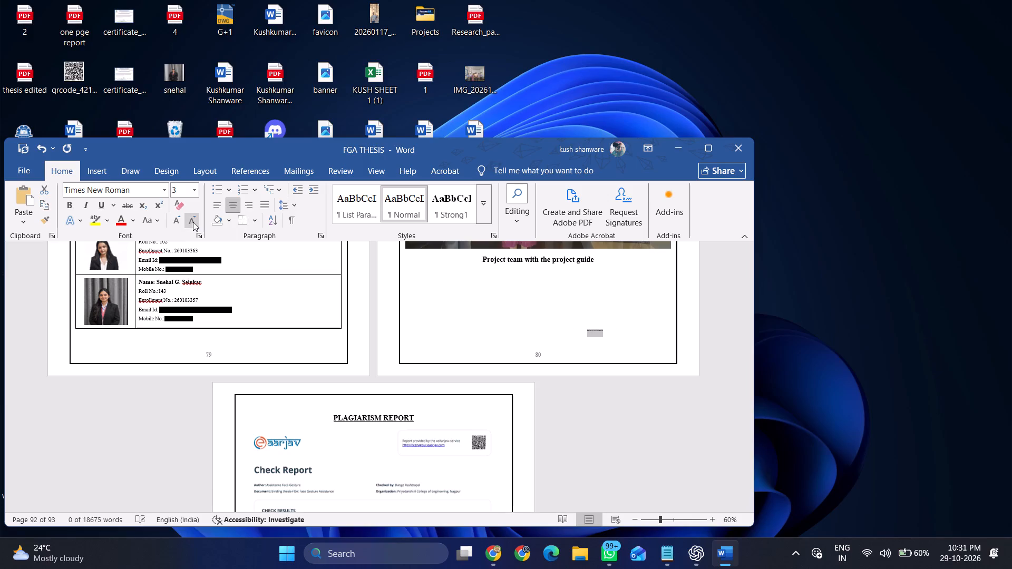
click(193, 222)
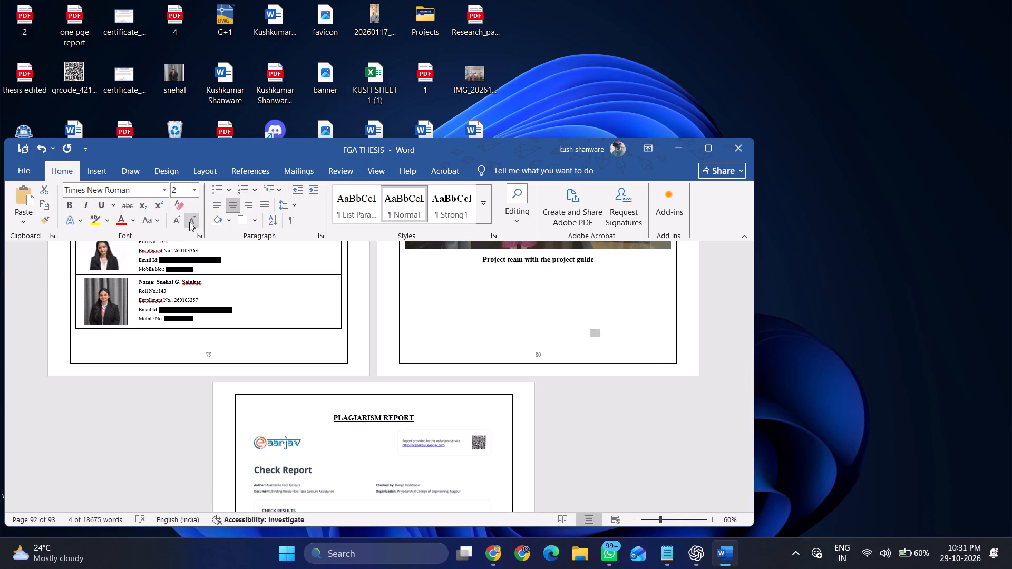
click(180, 222)
click(246, 202)
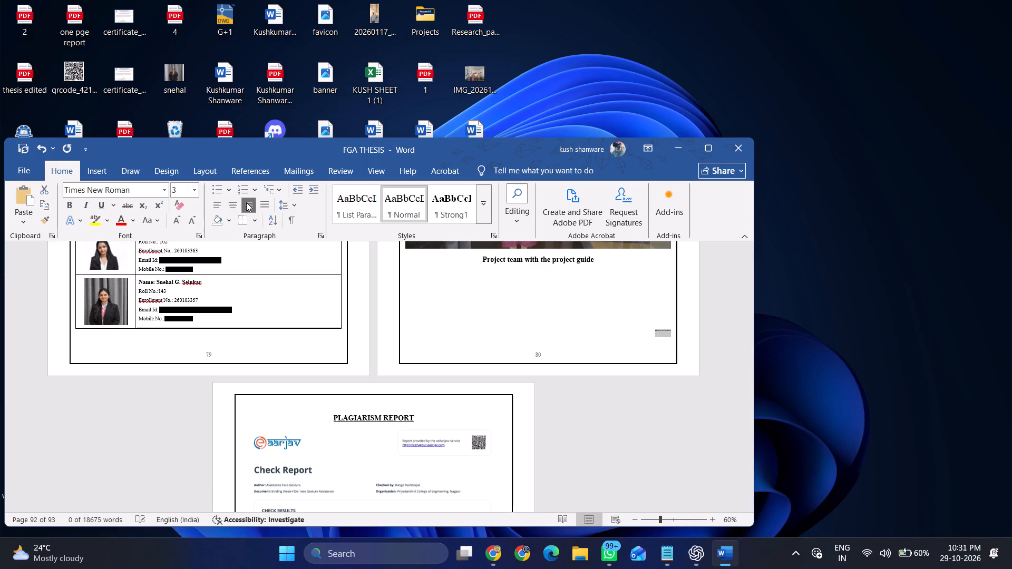
Set the font size of the "Edited by" credit on page 80 to 1.
click(712, 330)
ctrl+scroll(685, 346, up, 5)
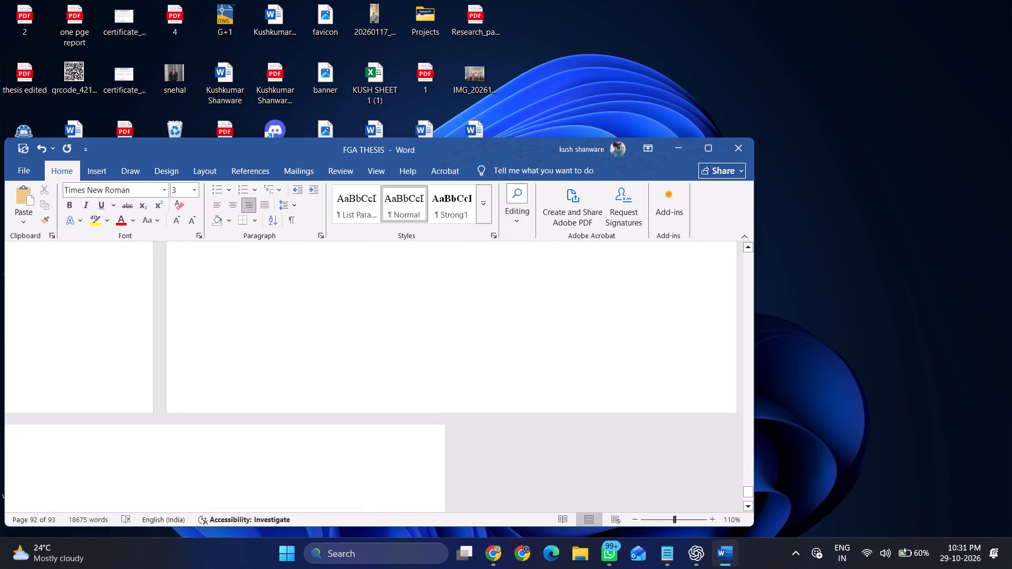
ctrl+scroll(685, 345, up, 6)
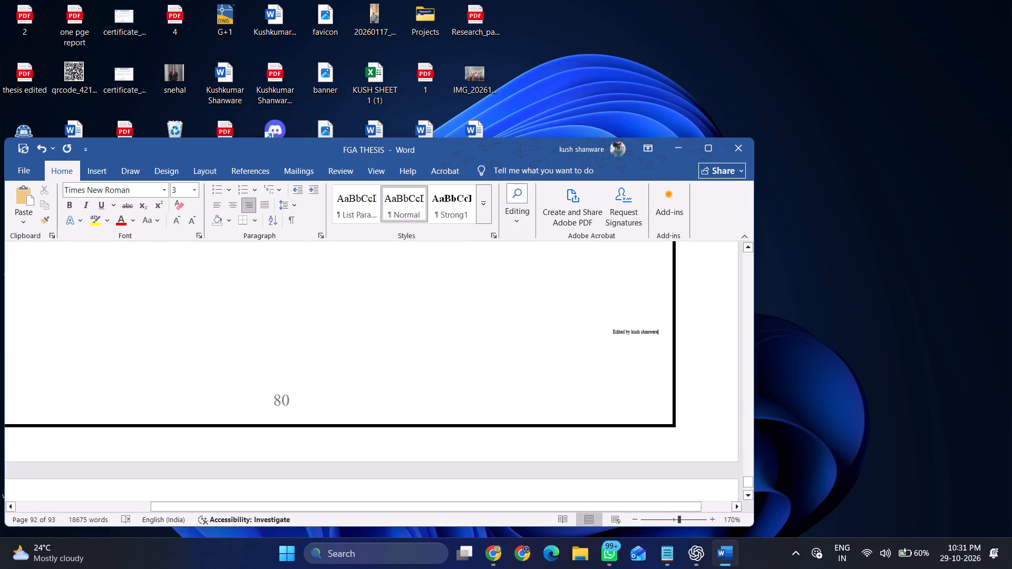
ctrl+scroll(683, 340, up, 4)
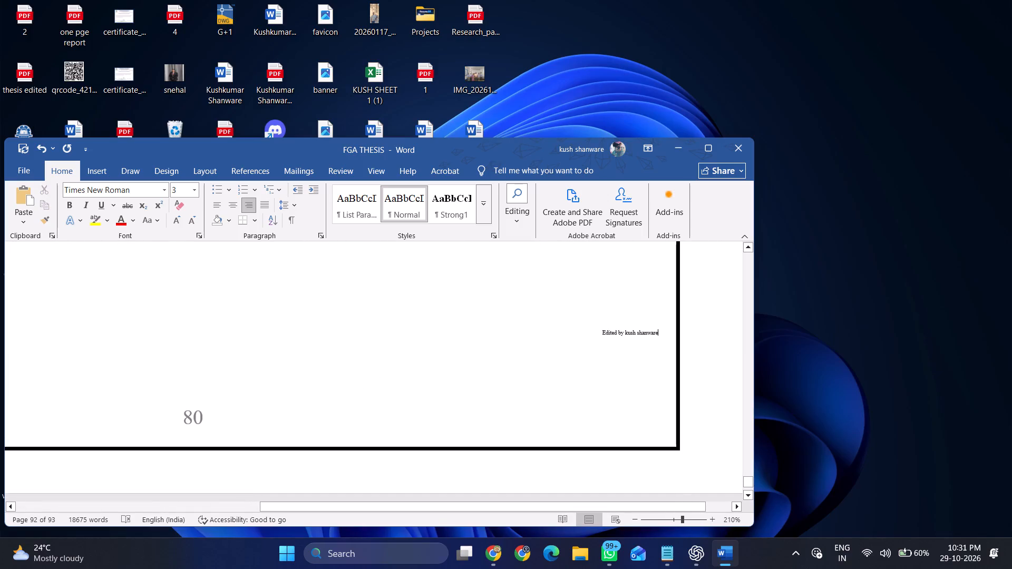
drag(658, 331, 603, 330)
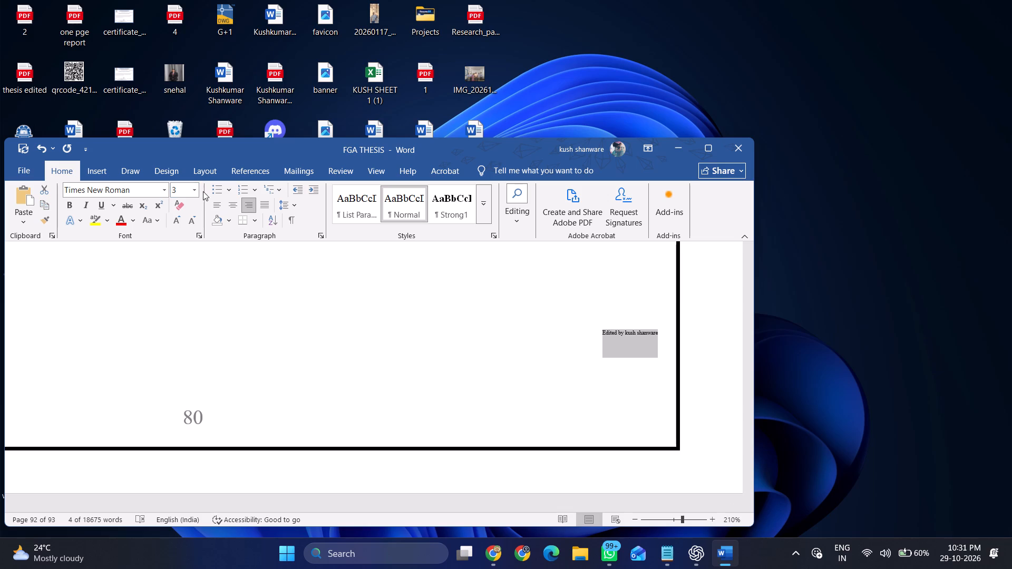
drag(181, 190, 172, 190)
click(178, 190)
drag(178, 190, 173, 190)
key(1)
key(Return)
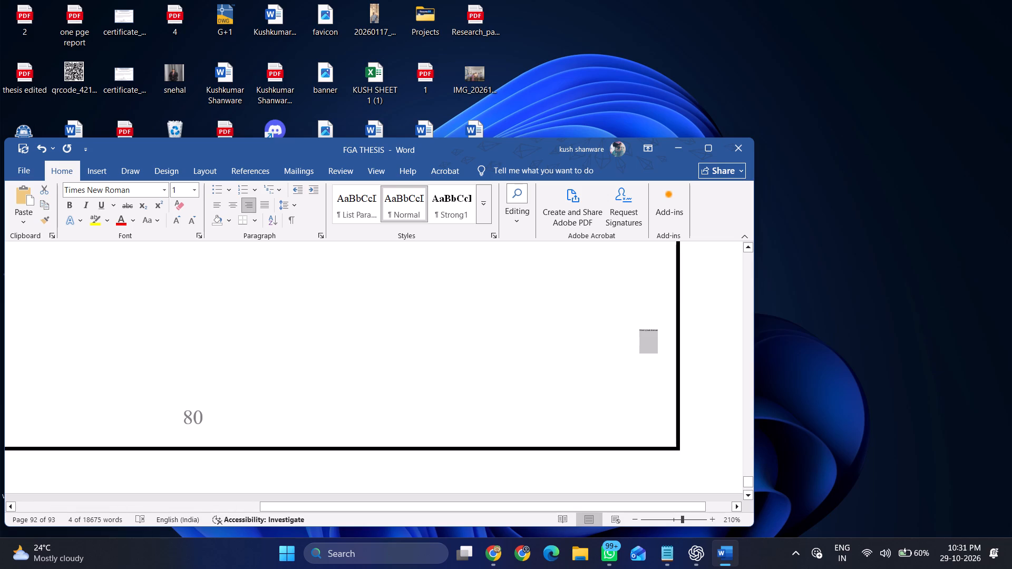
click(474, 317)
Save the thesis and close the document.
ctrl+scroll(665, 328, up, 2)
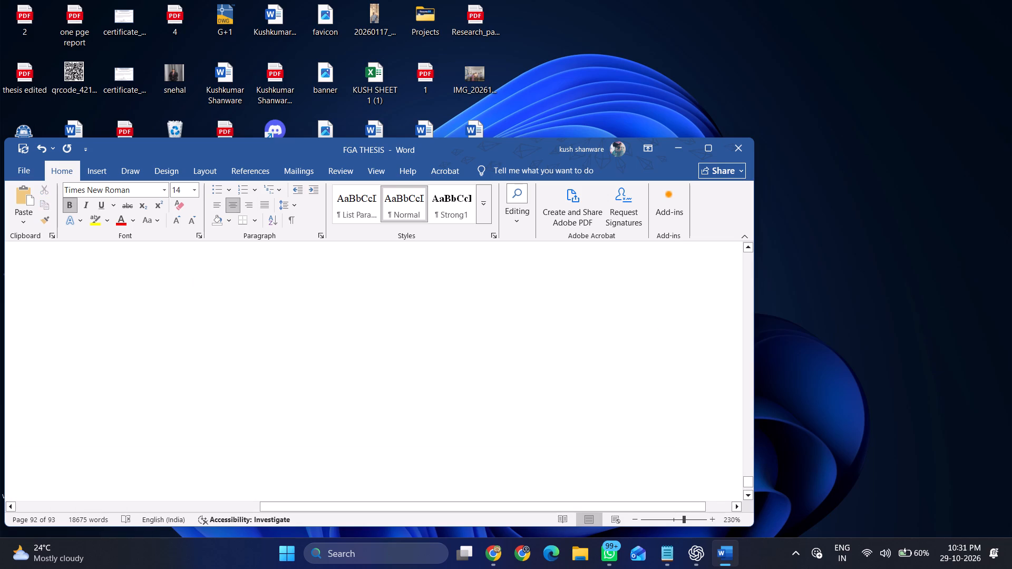
ctrl+scroll(708, 345, up, 4)
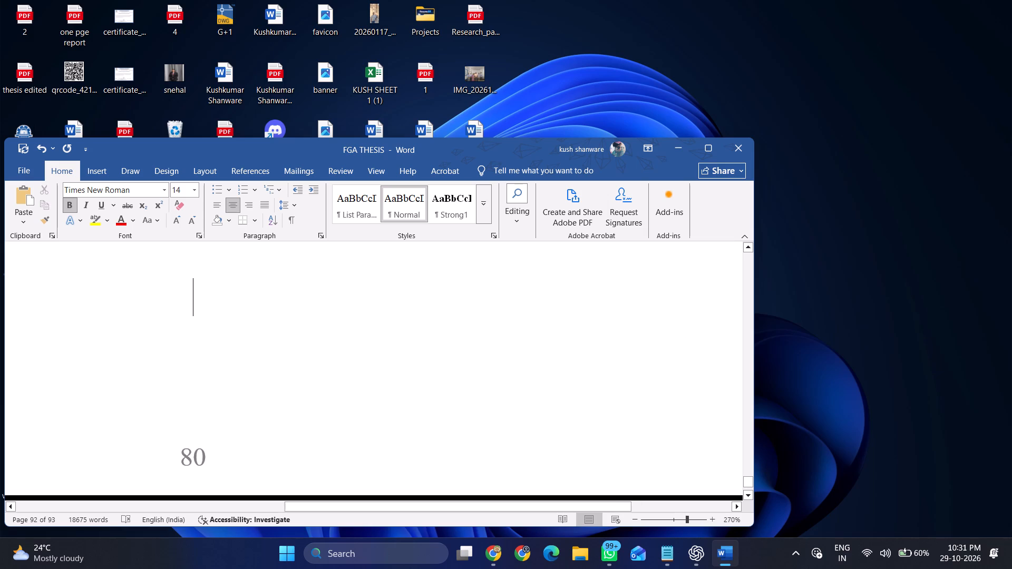
key(ctrl+s)
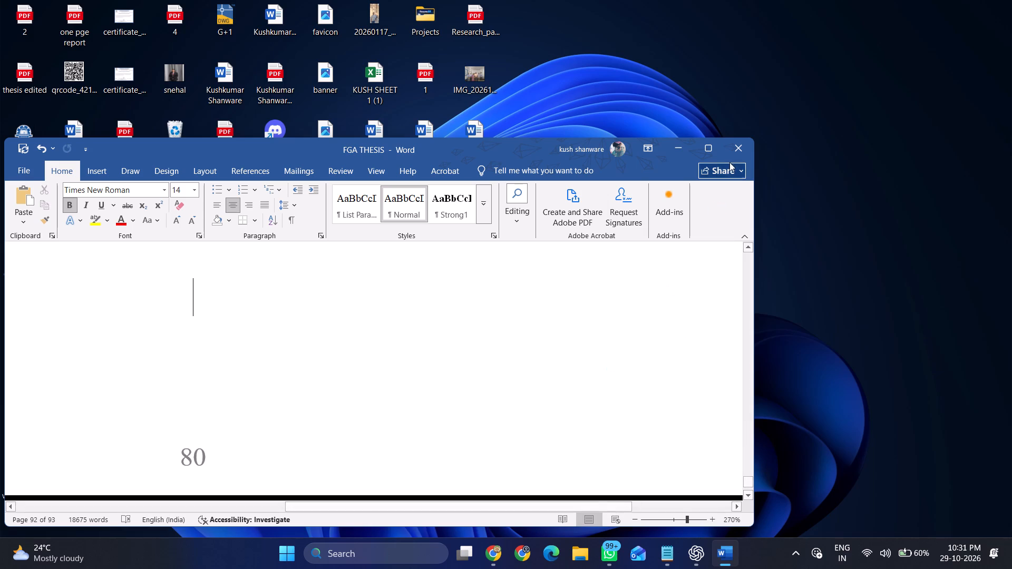
click(733, 154)
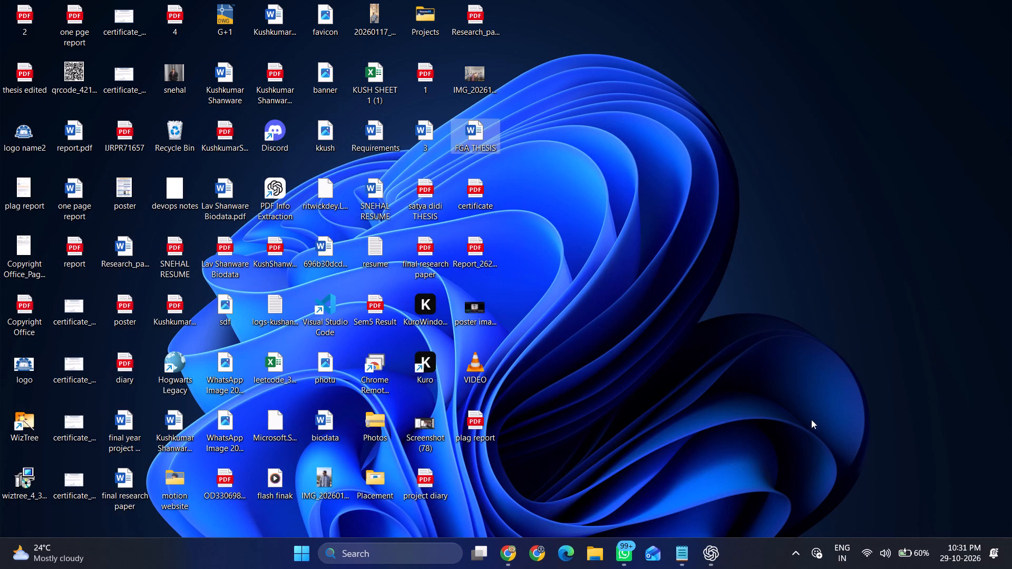
Open the Windows shut-down dialog from the desktop.
key(alt+F4)
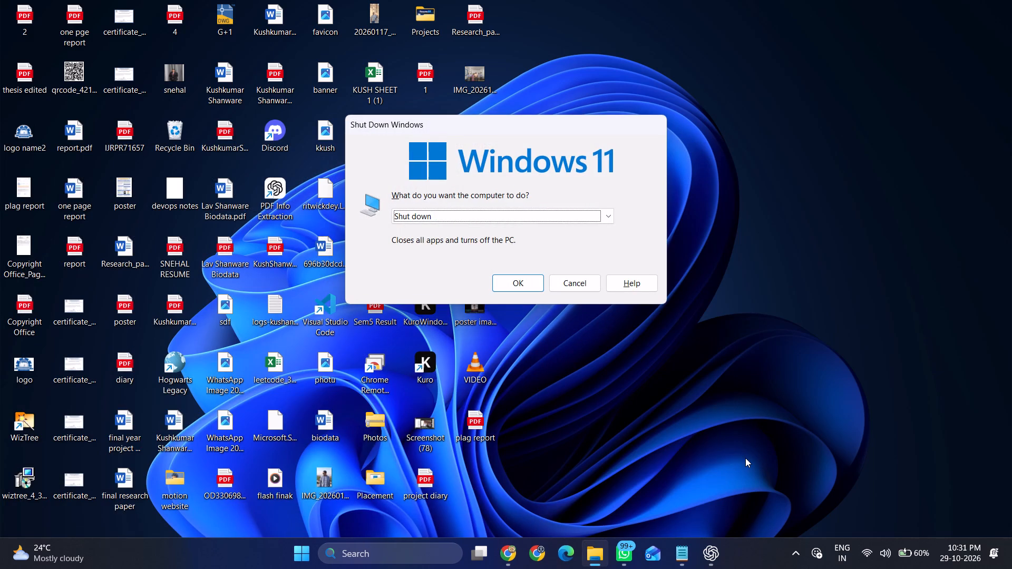